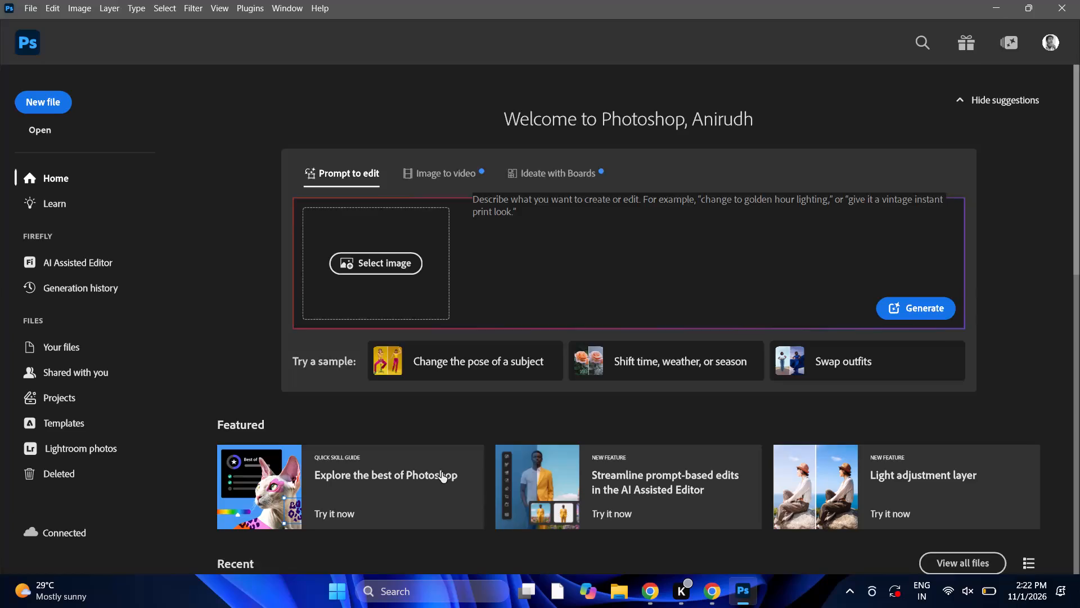
Open the recent file "mm new", discarding its embedded colour profile.
scroll(435, 469, "down", 3)
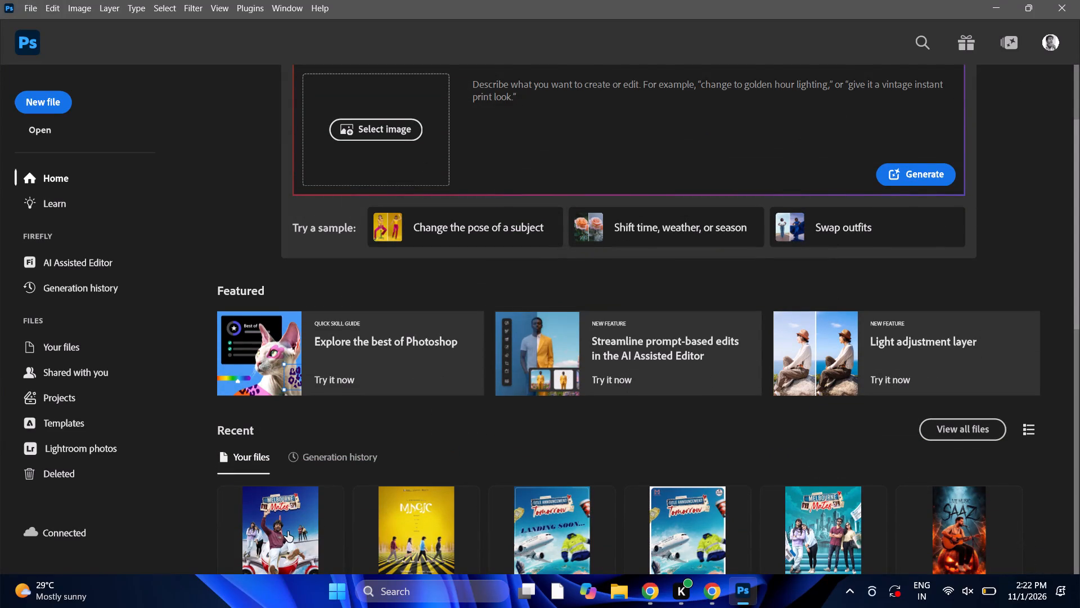
scroll(298, 515, "down", 2)
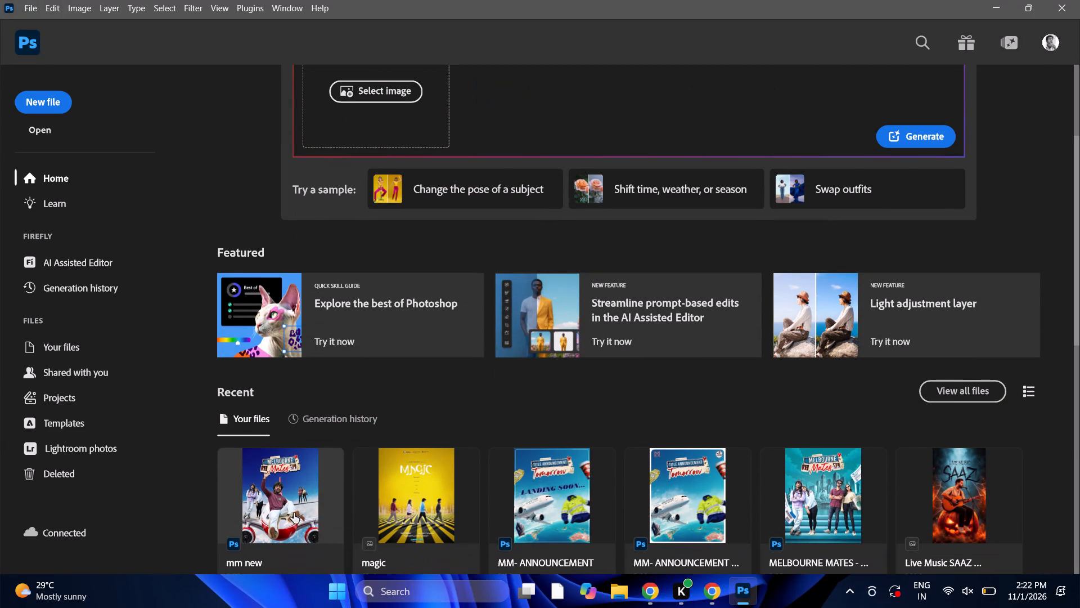
left_click(294, 513)
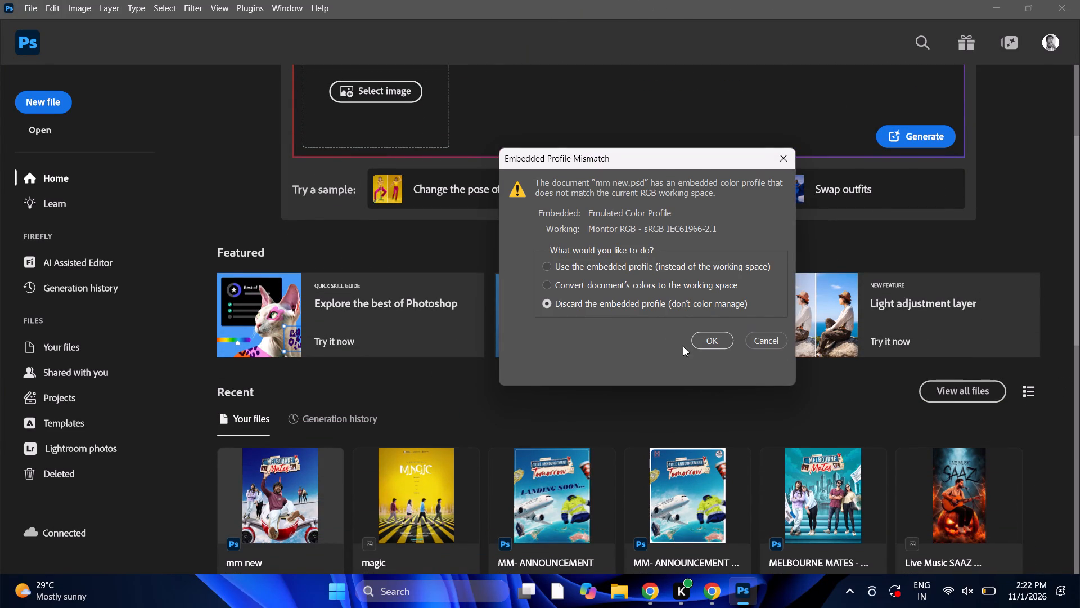
left_click(699, 340)
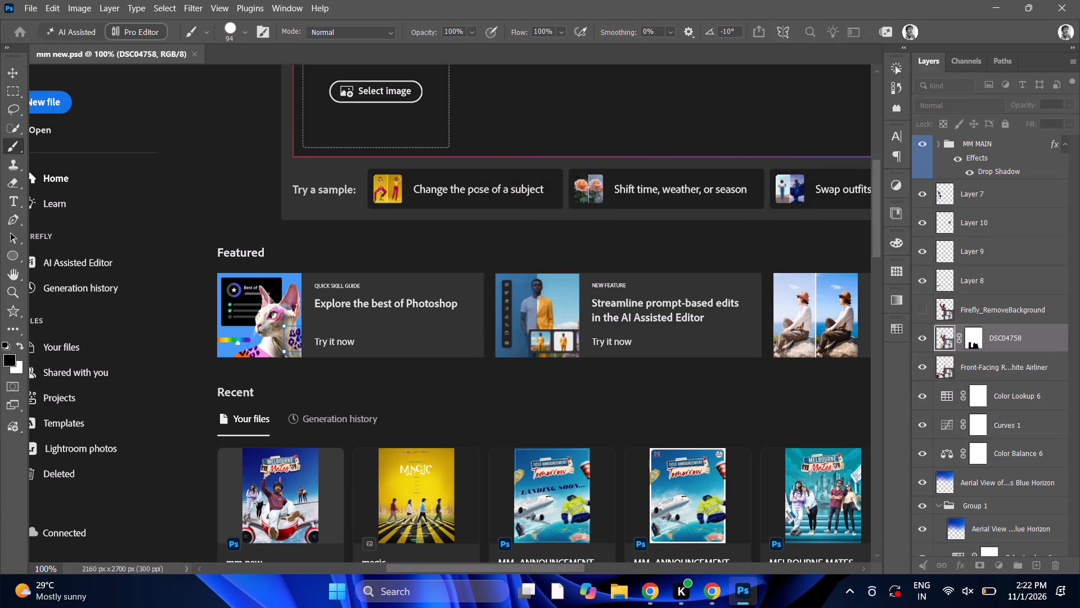
On the DSC04758 layer mask, paint black over the beige seat between the seated man's legs to expose the plane's nose and windshield.
scroll(430, 372, "up", 3, "alt")
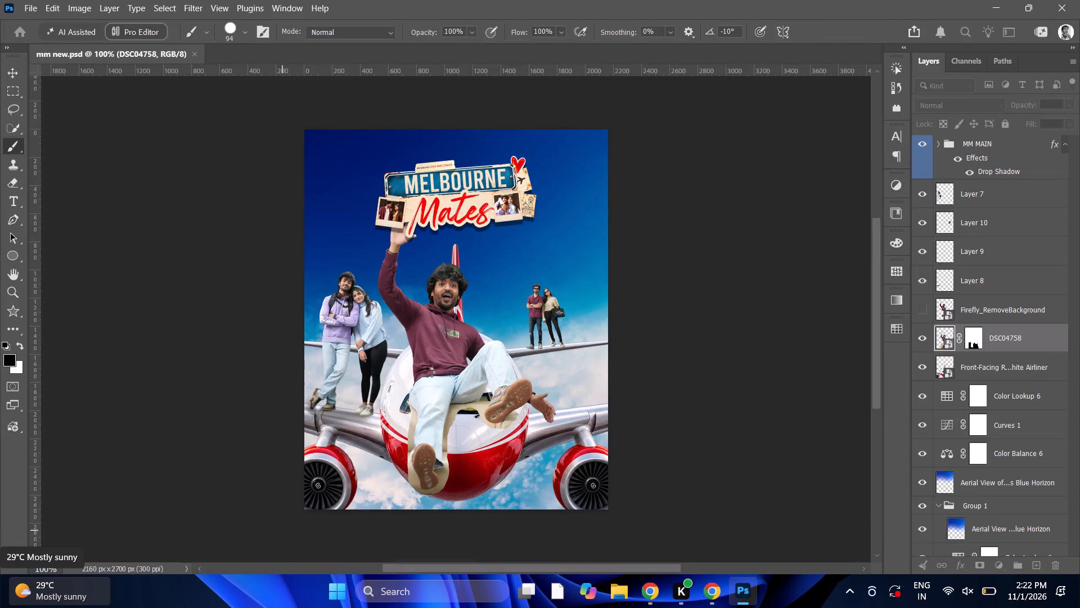
scroll(463, 348, "up", 4, "alt")
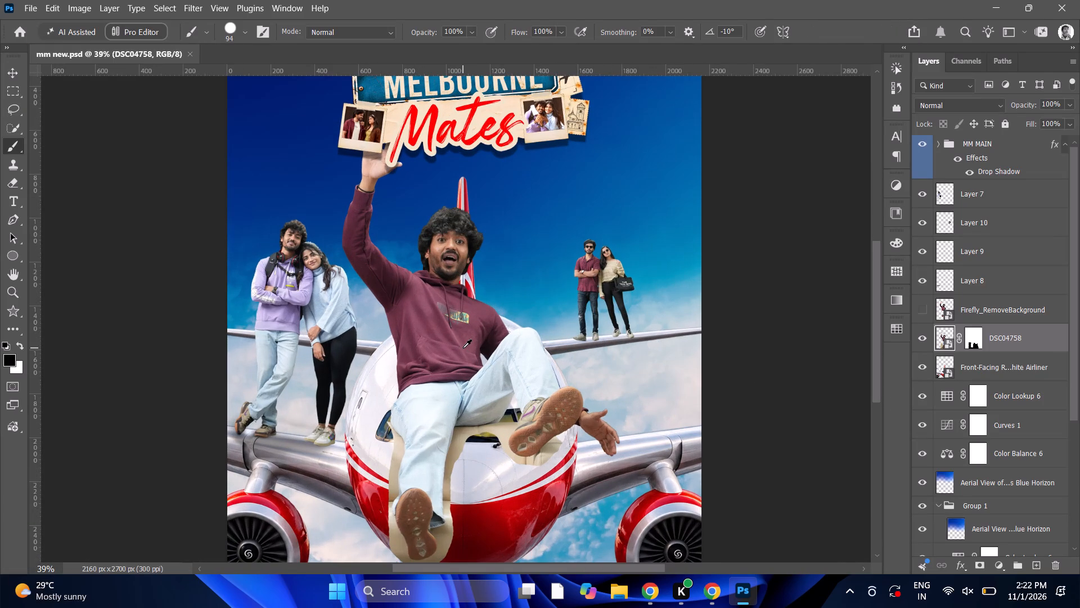
scroll(454, 348, "up", 2, "alt")
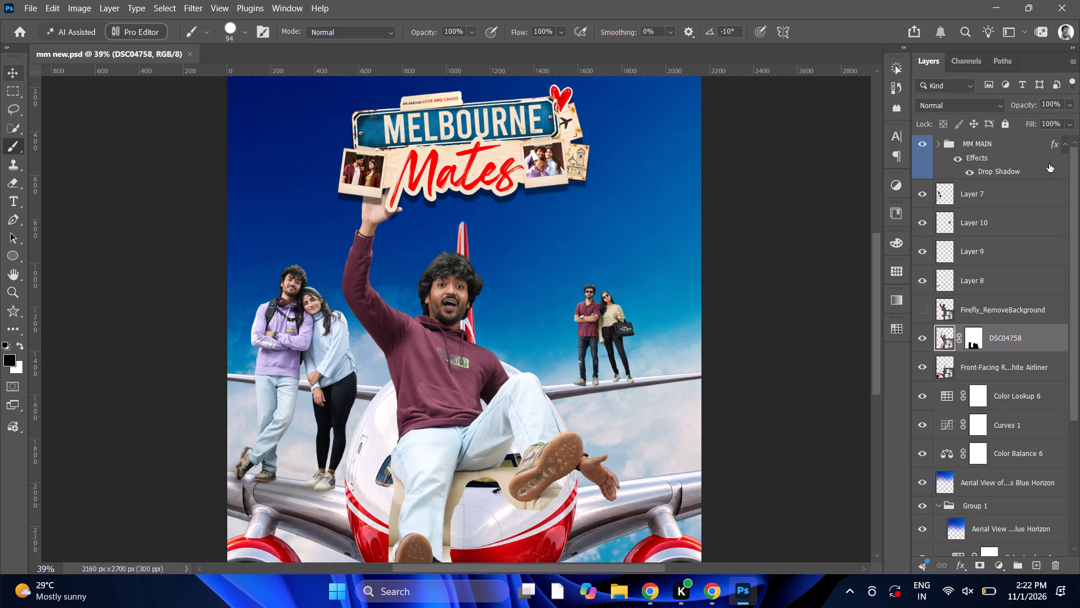
scroll(44, 280, "down", 1)
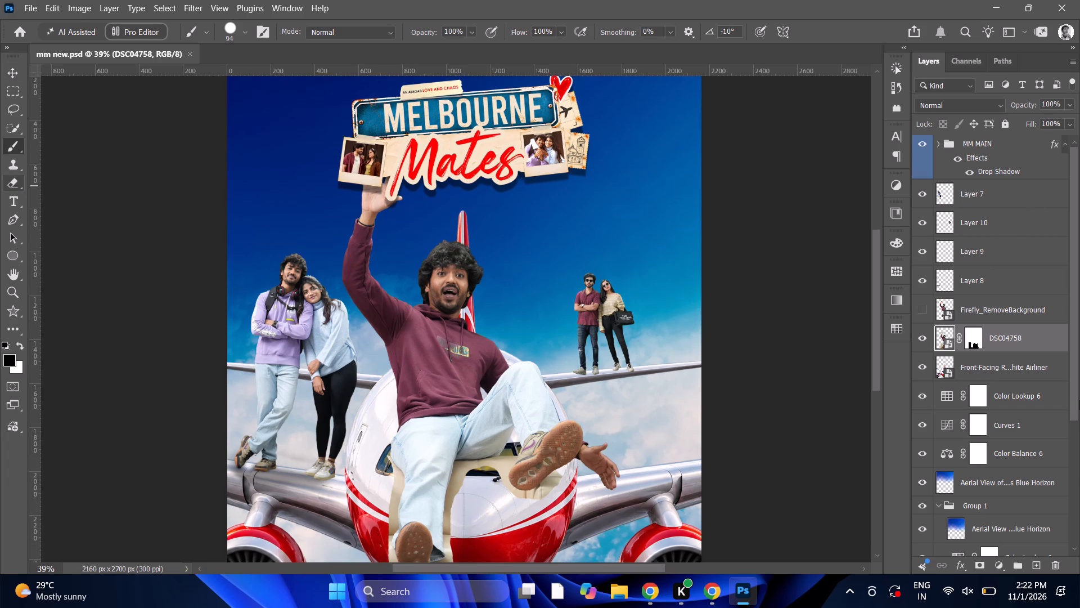
left_click(969, 336)
scroll(558, 316, "down", 5)
scroll(449, 507, "up", 5, "alt")
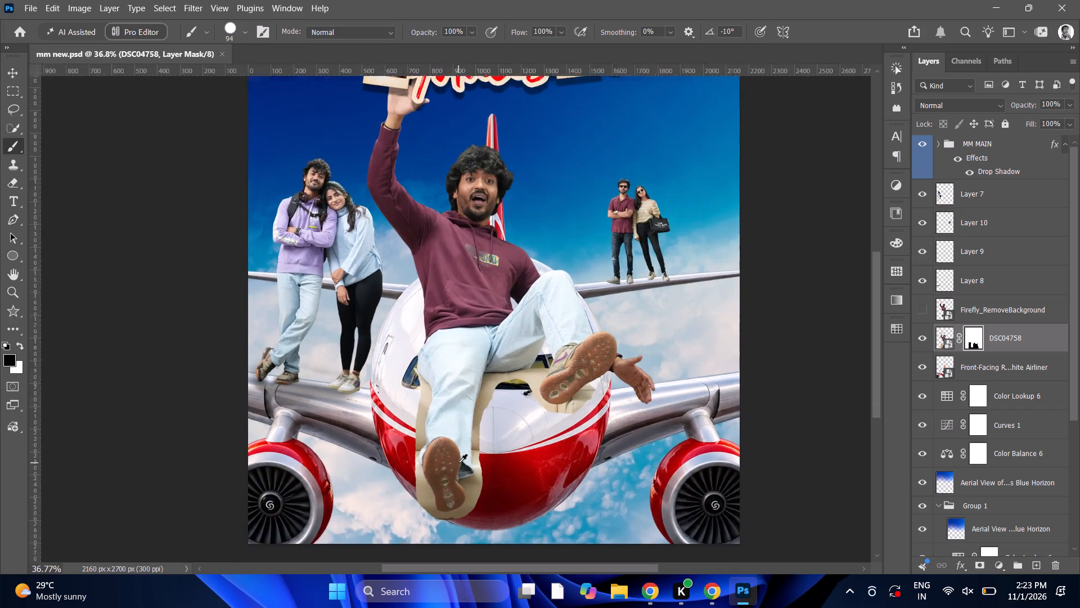
scroll(458, 463, "up", 3, "alt")
scroll(508, 414, "up", 5, "alt")
scroll(521, 367, "up", 11, "alt")
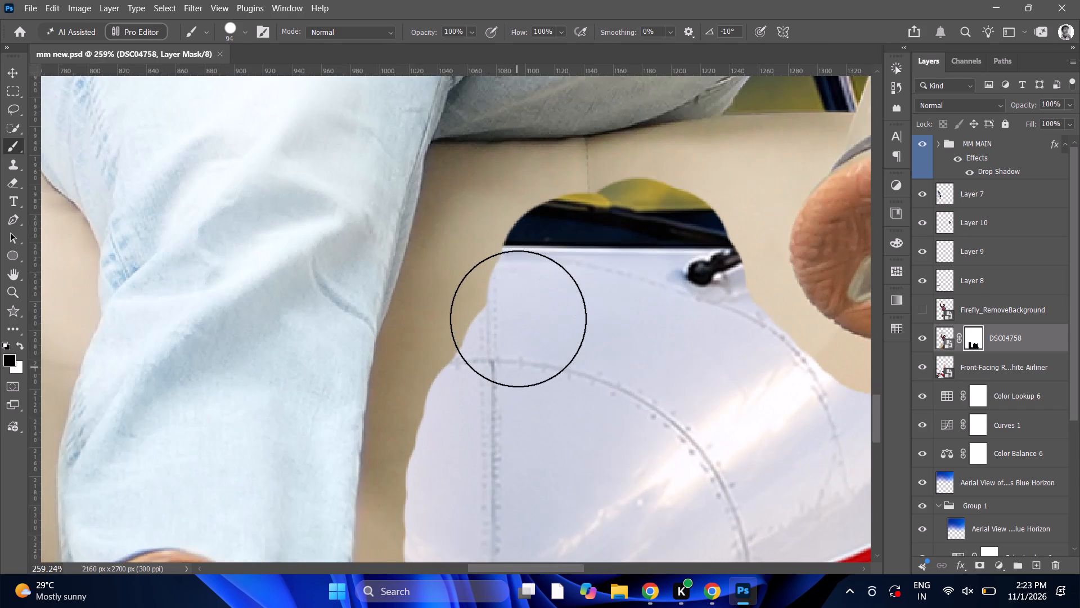
left_click(517, 305)
left_click_drag(516, 298, 422, 540)
double_click(540, 226)
left_click_drag(590, 226, 658, 218)
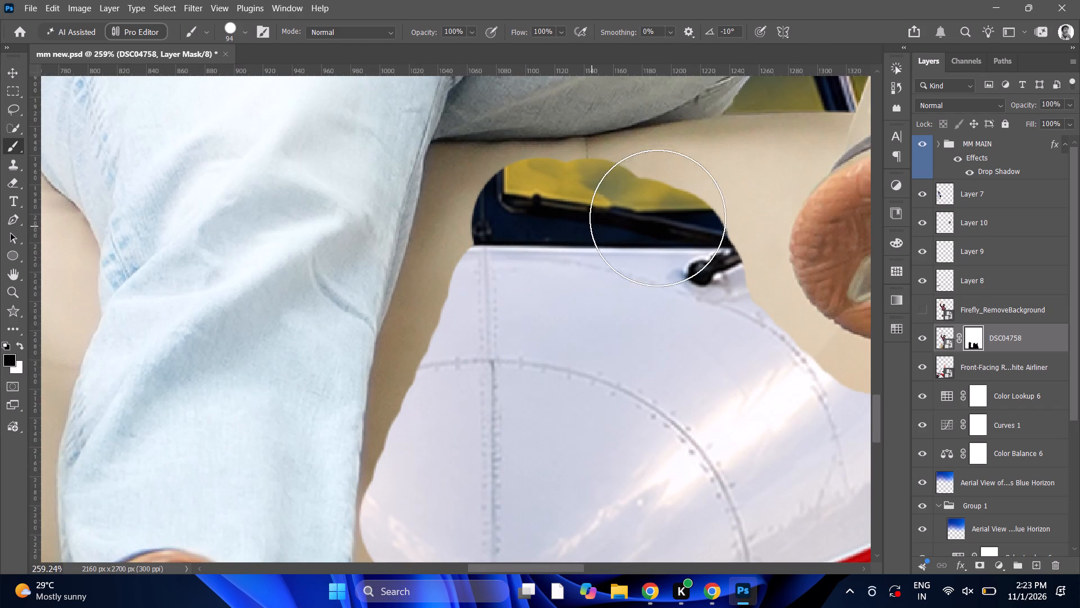
left_click_drag(658, 218, 679, 212)
left_click(709, 218)
left_click_drag(706, 223, 724, 328)
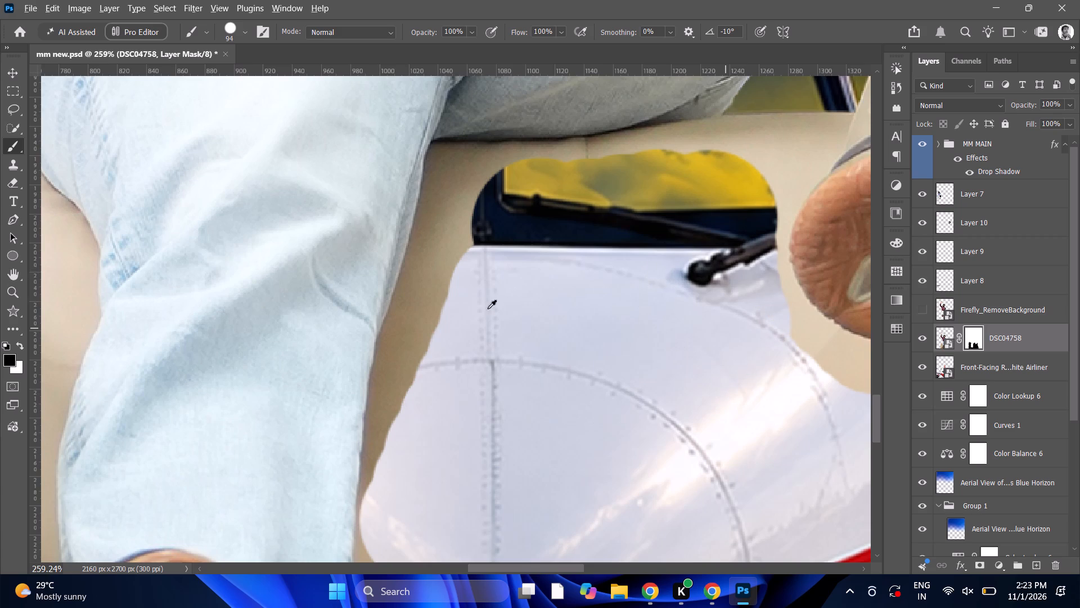
Mask out the beige strip along the inner edge of the lowered leg's jeans, from the windshield base down to the curved rivet line.
scroll(475, 263, "up", 5, "alt")
left_click(490, 233)
left_click_drag(492, 239, 489, 271)
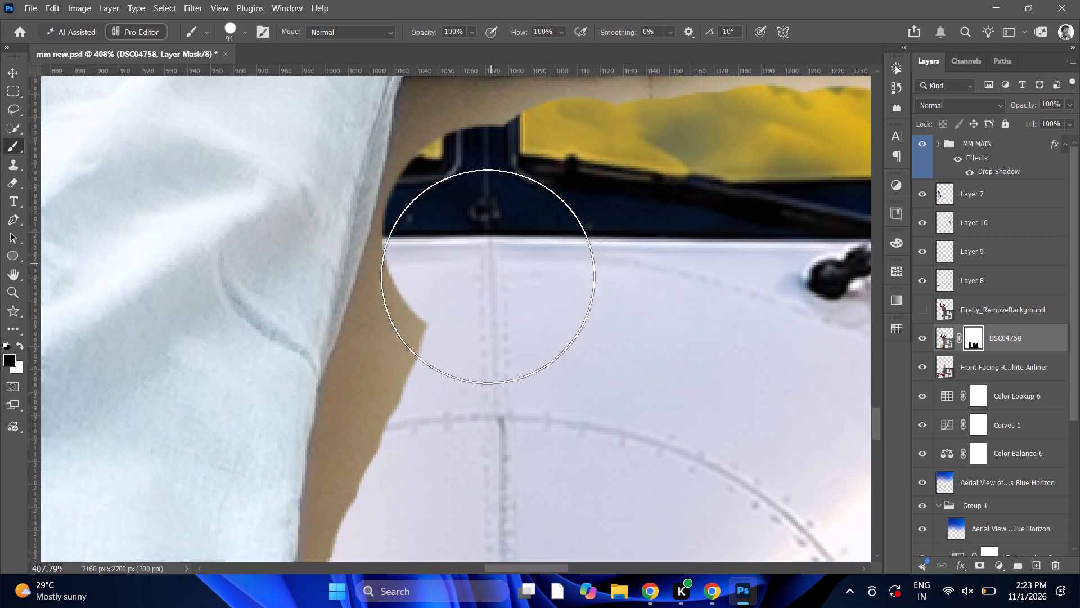
left_click_drag(485, 293, 479, 321)
left_click(468, 345)
left_click(444, 423)
left_click(430, 451)
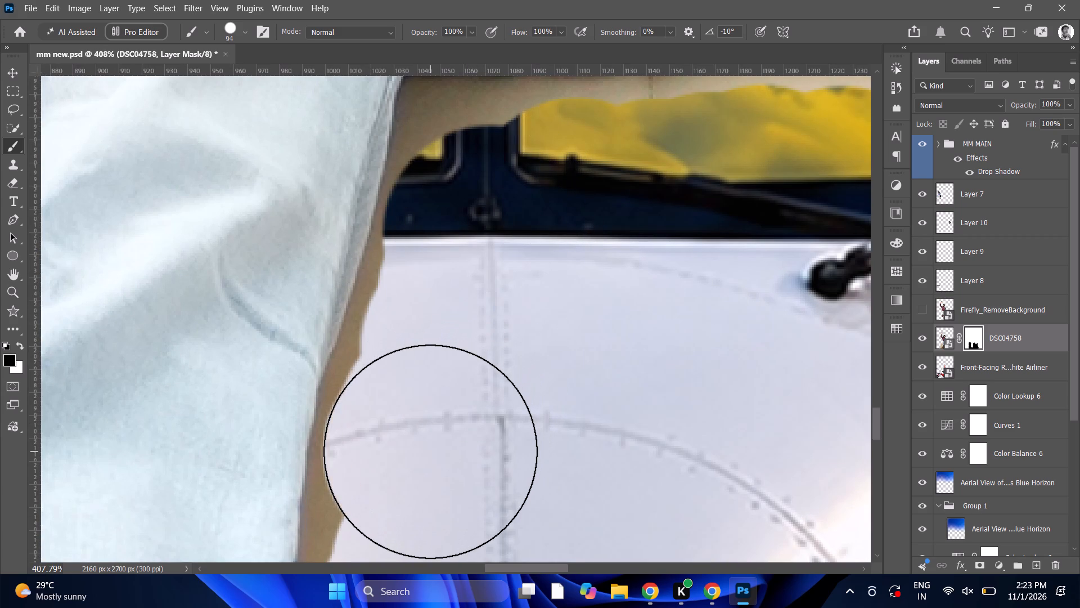
left_click(429, 420)
left_click(435, 393)
left_click(450, 341)
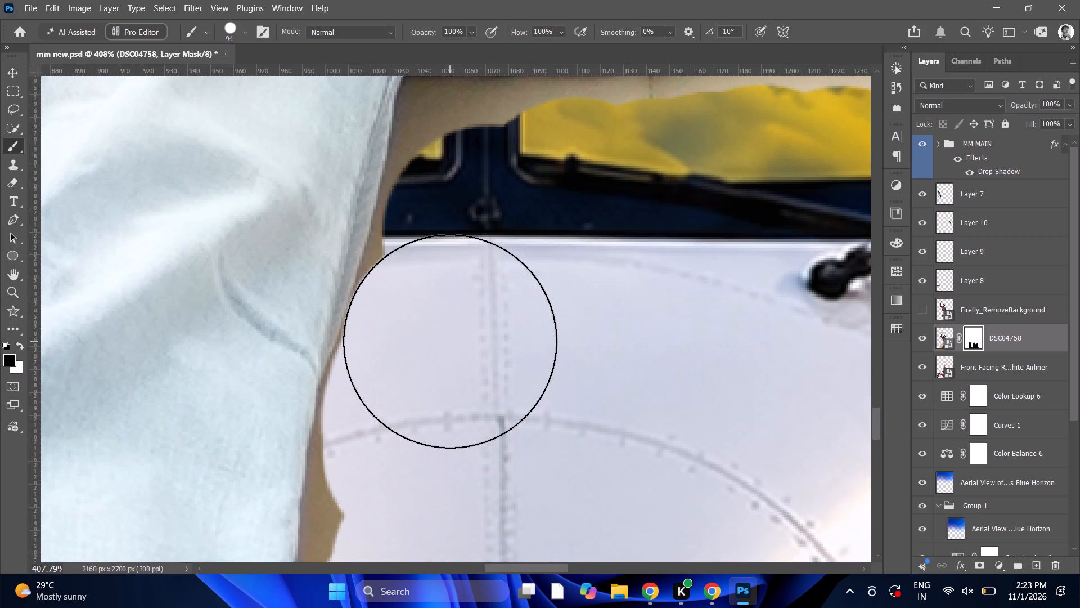
Mask out the beige remnants between the lowered leg's jeans and the dark windshield frame, working close to the fabric edge.
scroll(494, 176, "up", 5, "alt")
scroll(457, 309, "up", 4)
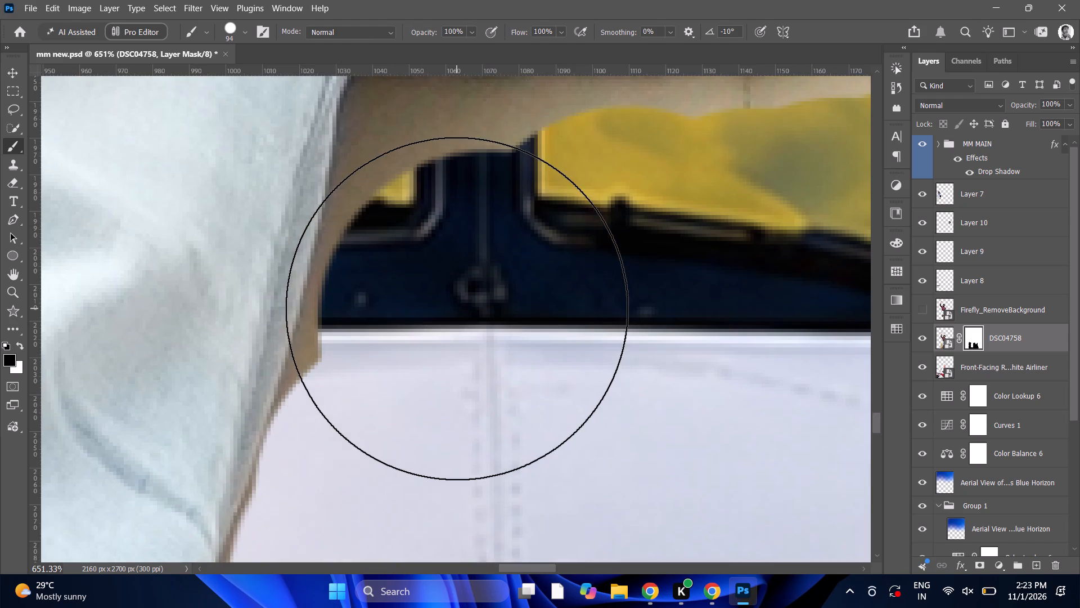
scroll(457, 309, "up", 11)
left_click(516, 364)
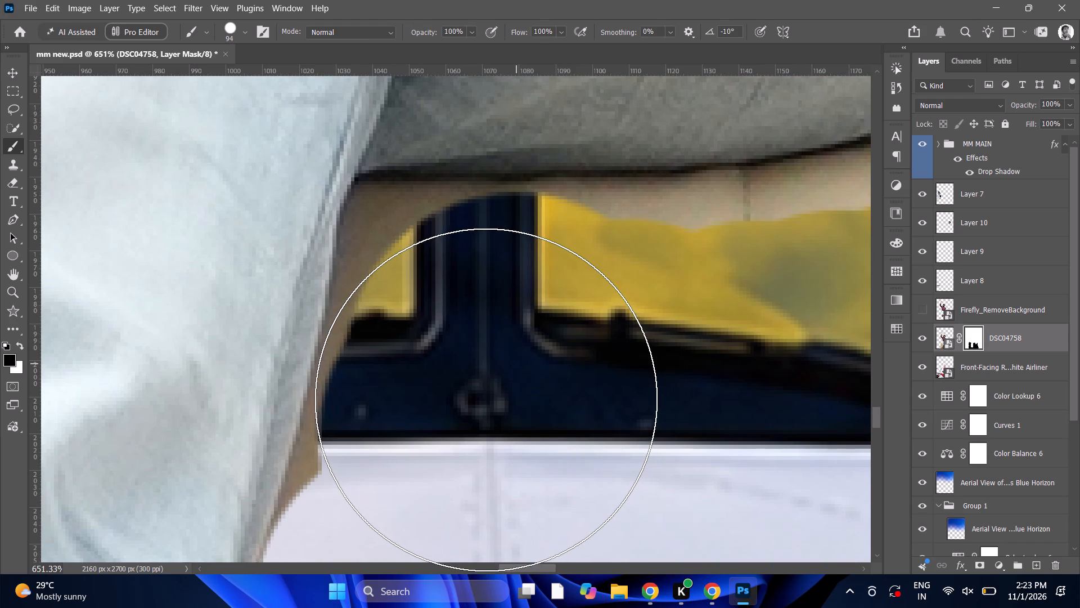
left_click(486, 400)
left_click(476, 437)
left_click_drag(471, 454, 469, 460)
left_click_drag(467, 468, 465, 477)
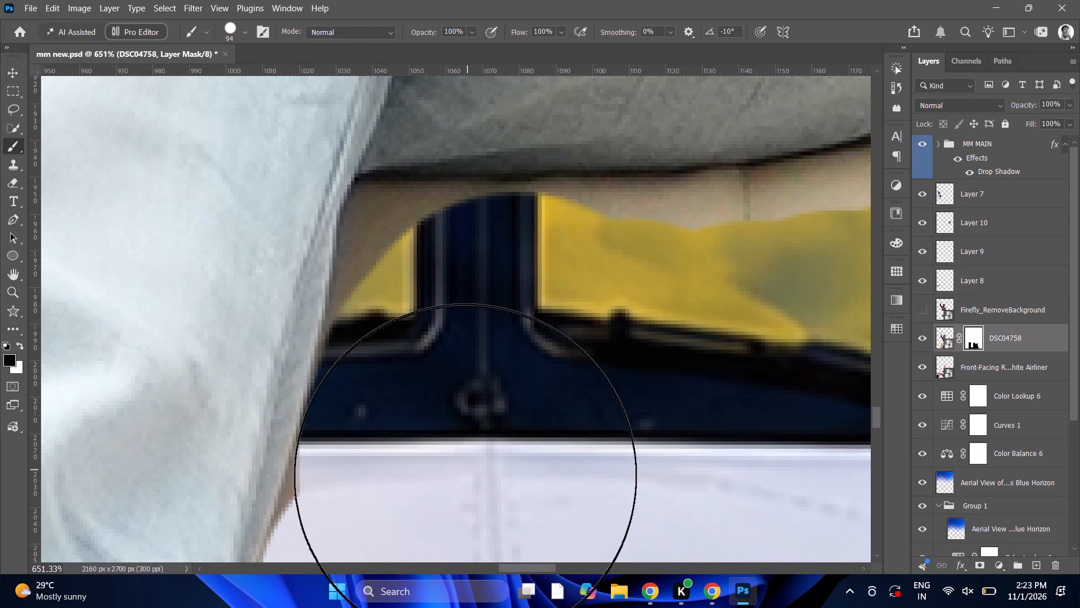
left_click_drag(465, 477, 465, 477)
left_click(459, 502)
left_click(454, 519)
Clean the DSC04758 mask along the jeans edge beside the white nose panel, between the windshield base and the curved rivet line.
scroll(458, 512, "down", 6)
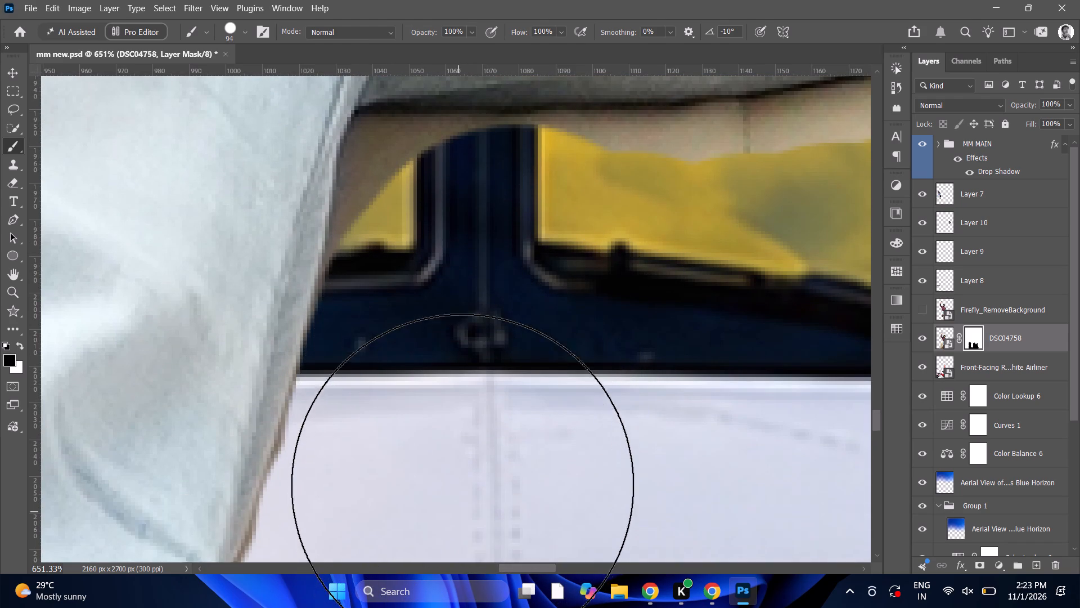
scroll(462, 484, "down", 3)
left_click(449, 422)
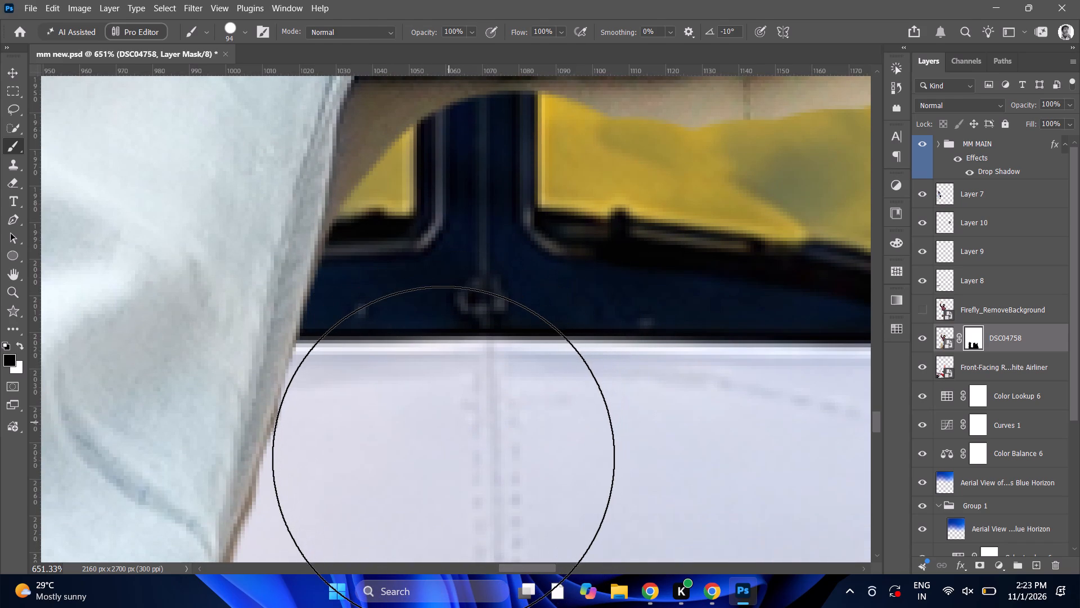
left_click(440, 458)
left_click(439, 470)
scroll(439, 470, "down", 4)
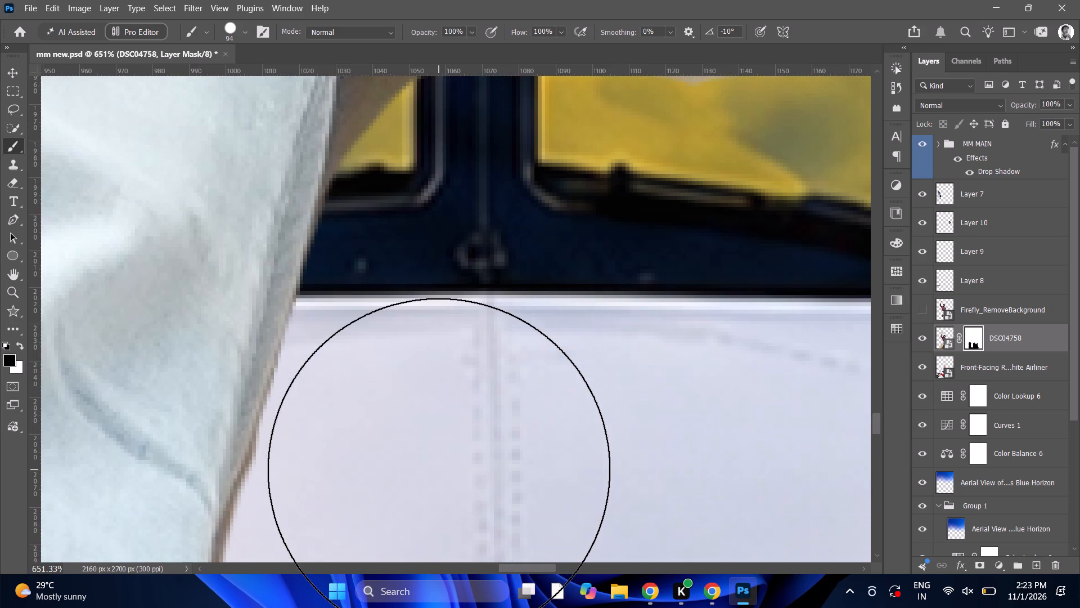
left_click(417, 486)
double_click(417, 486)
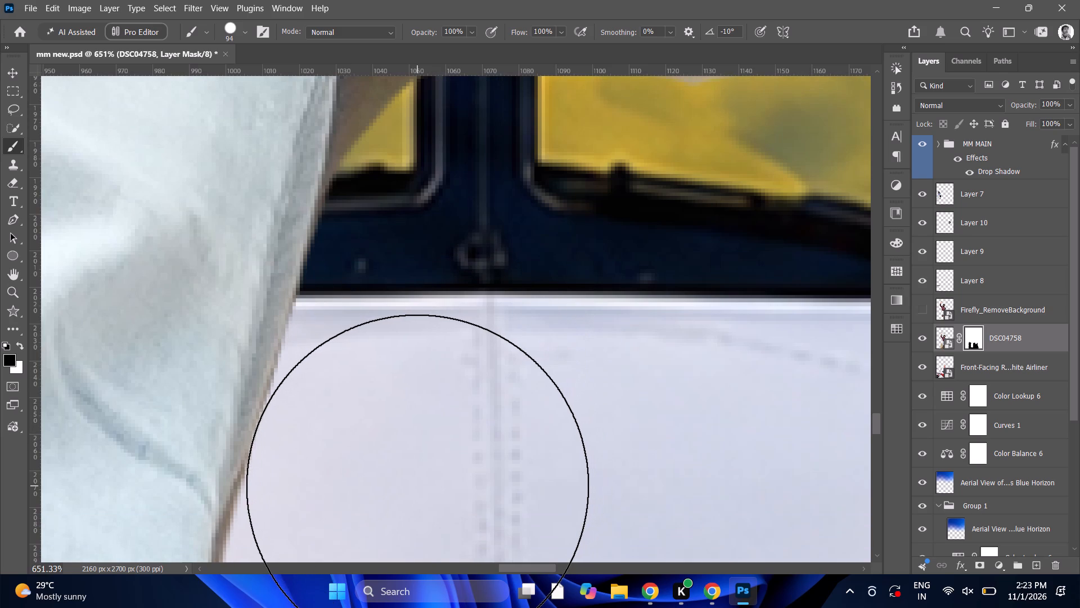
scroll(417, 486, "down", 5)
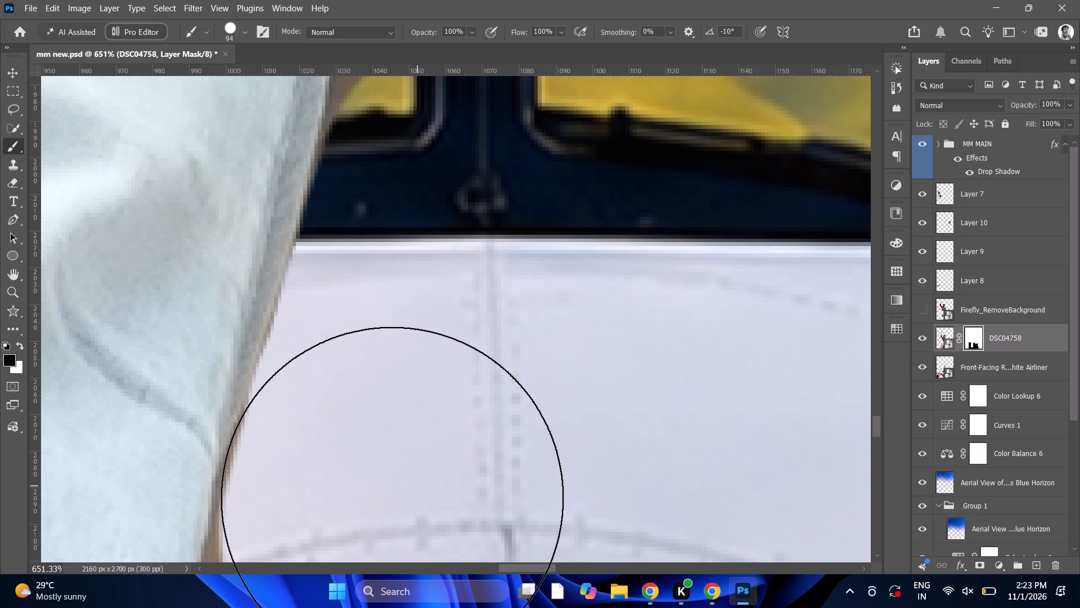
left_click(391, 498)
left_click(394, 495)
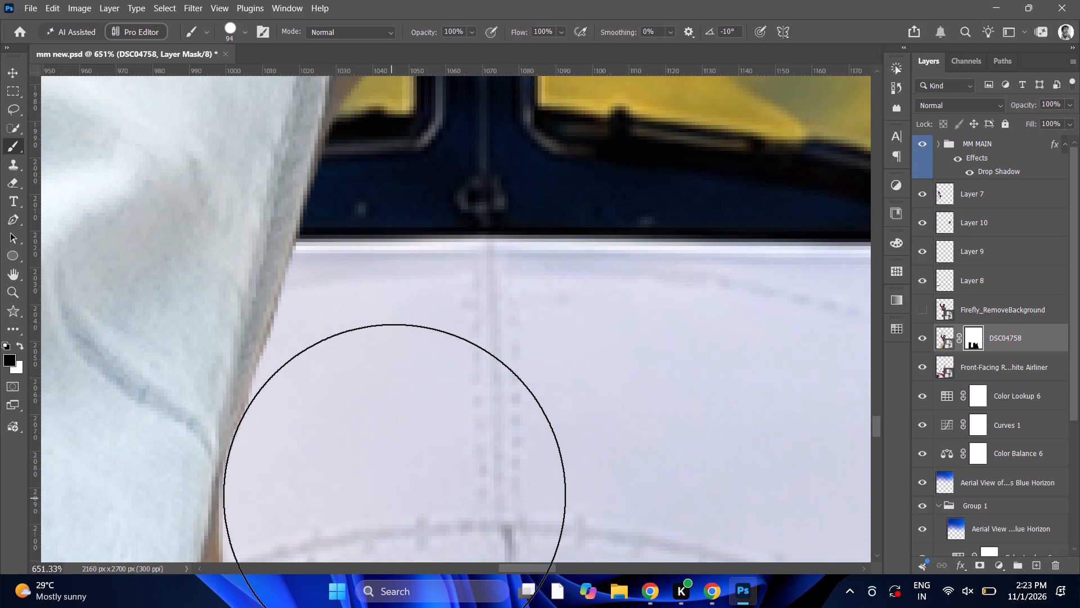
left_click(397, 489)
Mask out the beige fringe along the jeans edge where the curved rivet line meets the lowered leg.
scroll(397, 489, "down", 9)
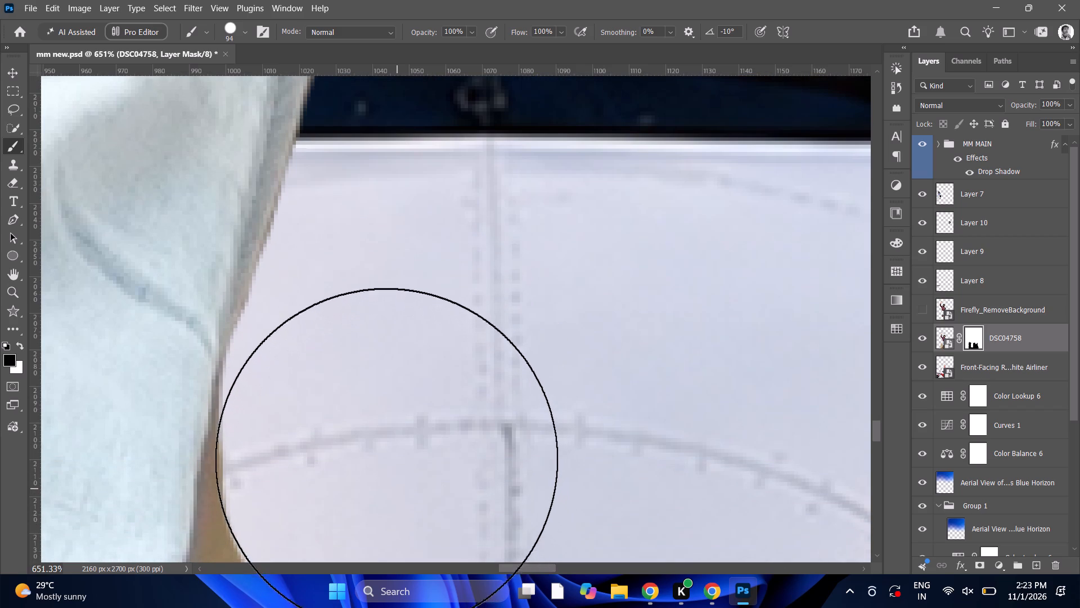
left_click(384, 440)
left_click(385, 427)
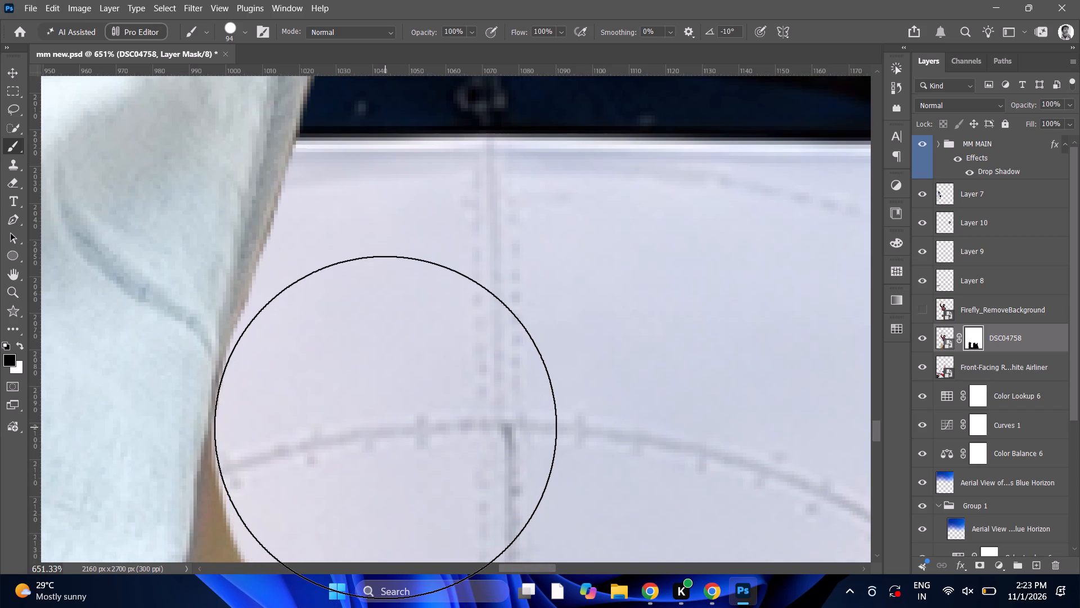
left_click(385, 427)
scroll(384, 437, "down", 11)
left_click(369, 433)
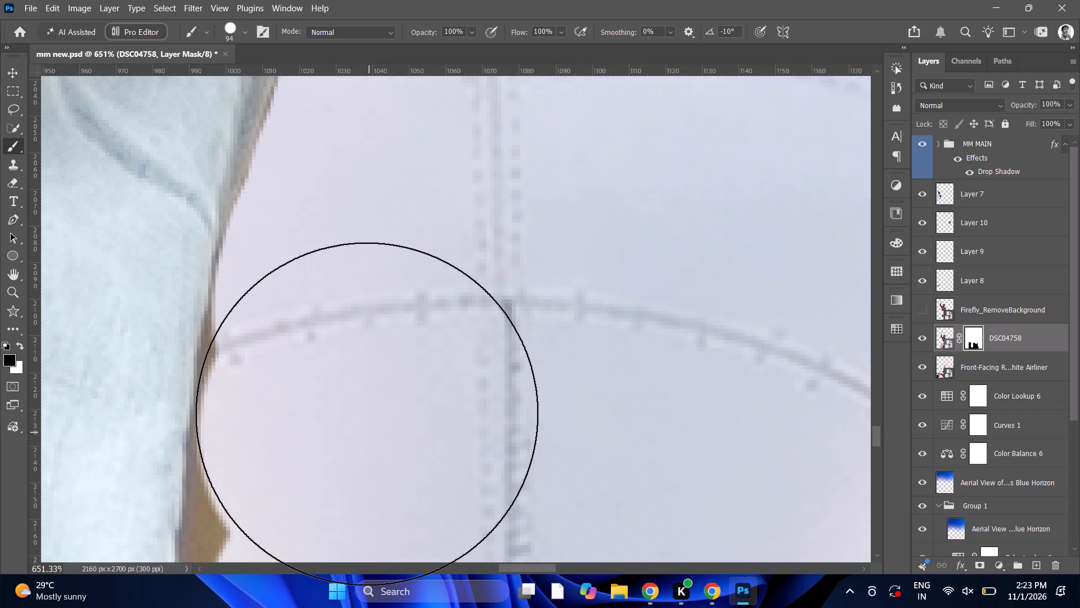
left_click(364, 400)
left_click(372, 374)
left_click(372, 364)
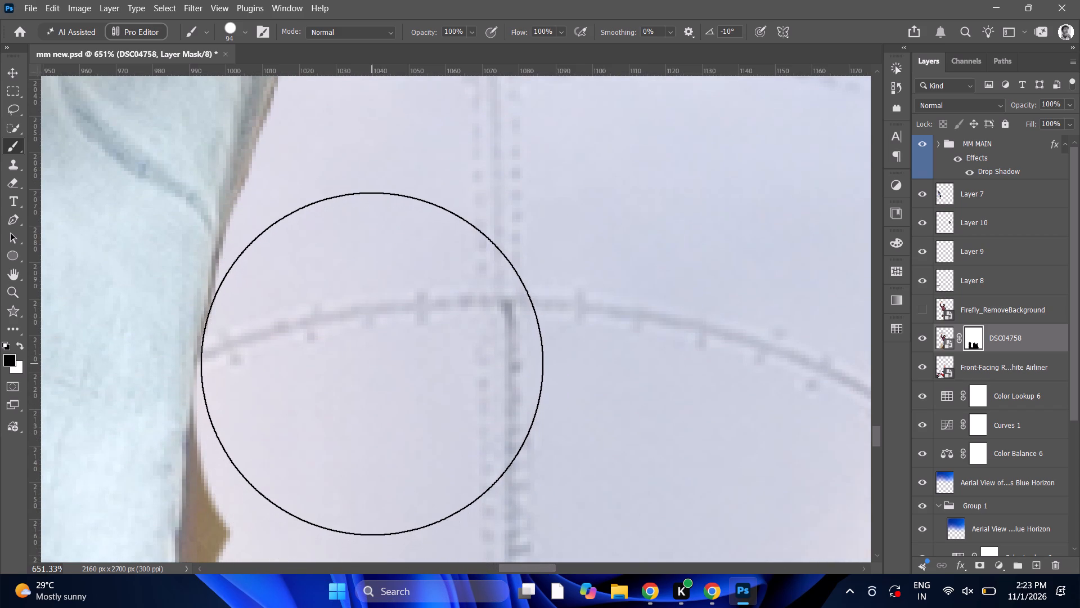
left_click(372, 364)
left_click(372, 364)
Mask out the pointed beige patch beside the lowered leg's jeans, just below the curved rivet line.
scroll(372, 364, "down", 7)
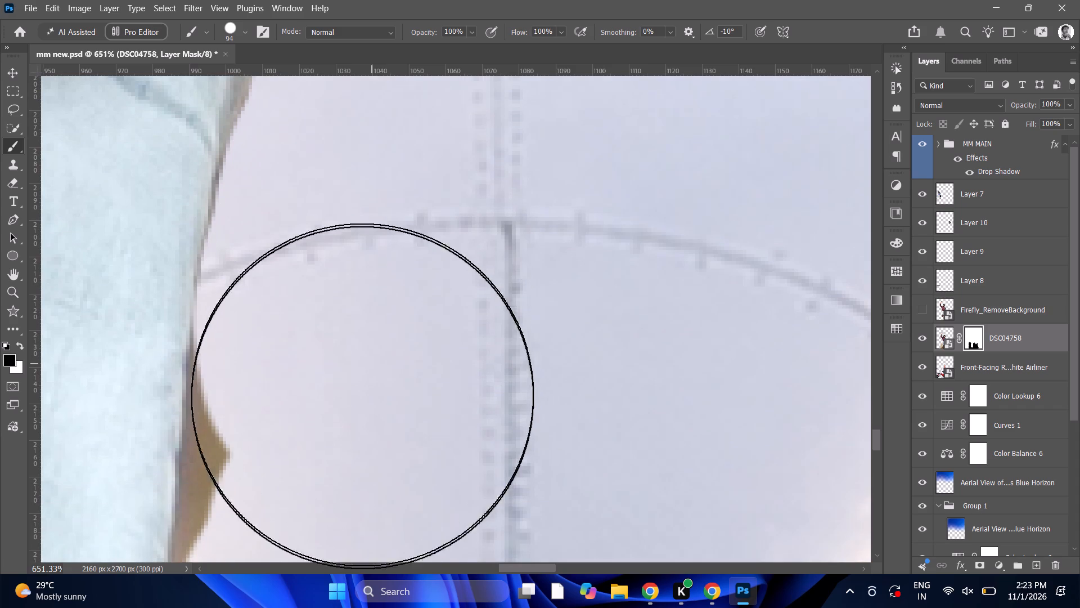
left_click(362, 409)
left_click(363, 381)
left_click(360, 364)
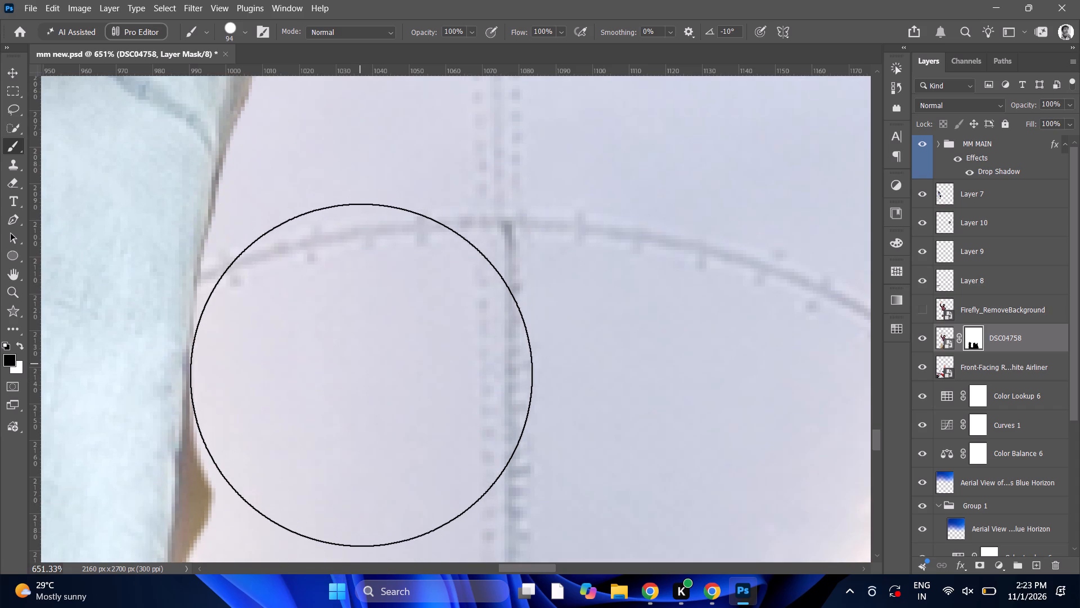
left_click_drag(359, 394, 358, 459)
double_click(358, 459)
scroll(358, 449, "down", 7)
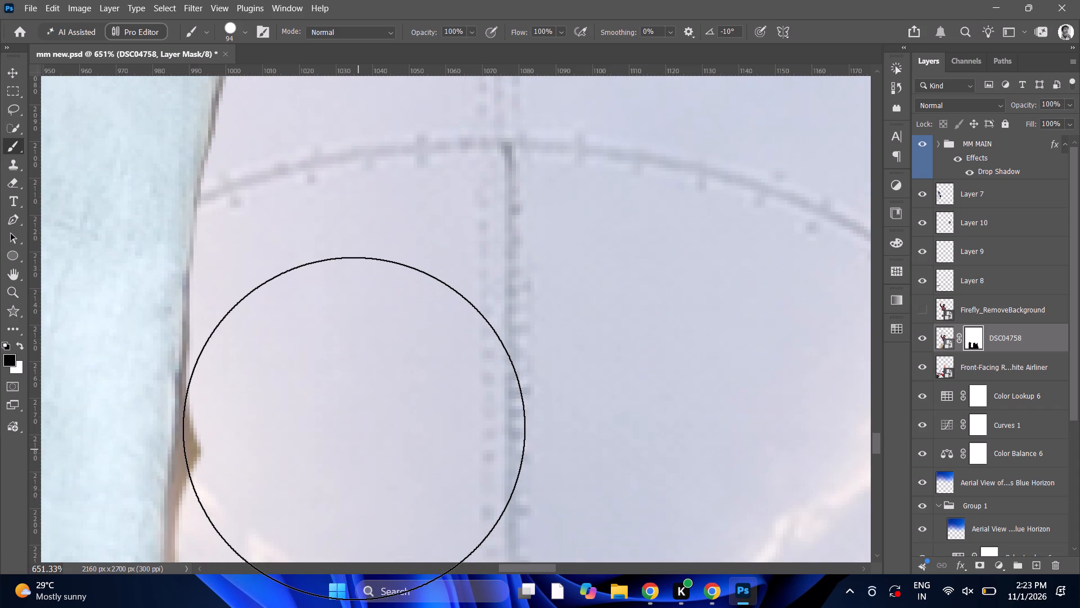
left_click(353, 431)
left_click(348, 404)
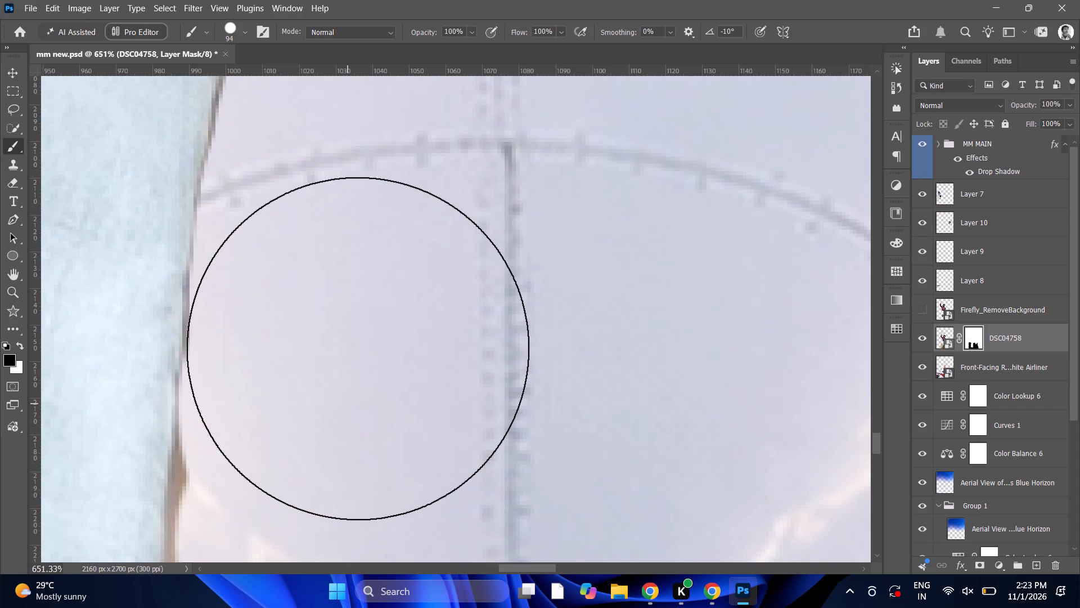
left_click(358, 348)
triple_click(358, 342)
triple_click(358, 342)
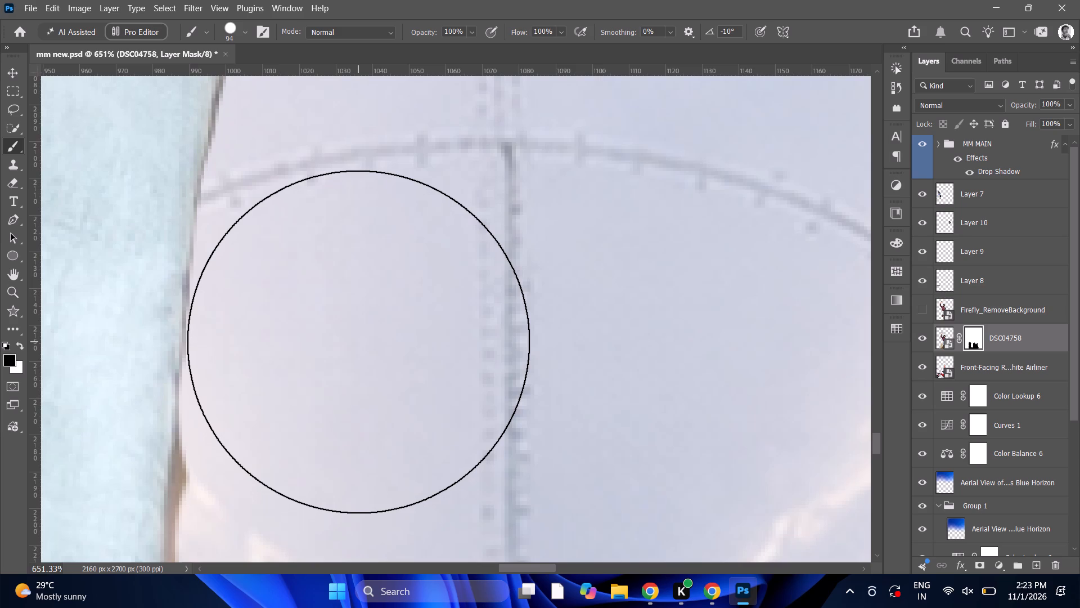
left_click(358, 342)
left_click(358, 342)
scroll(358, 342, "down", 14, "alt")
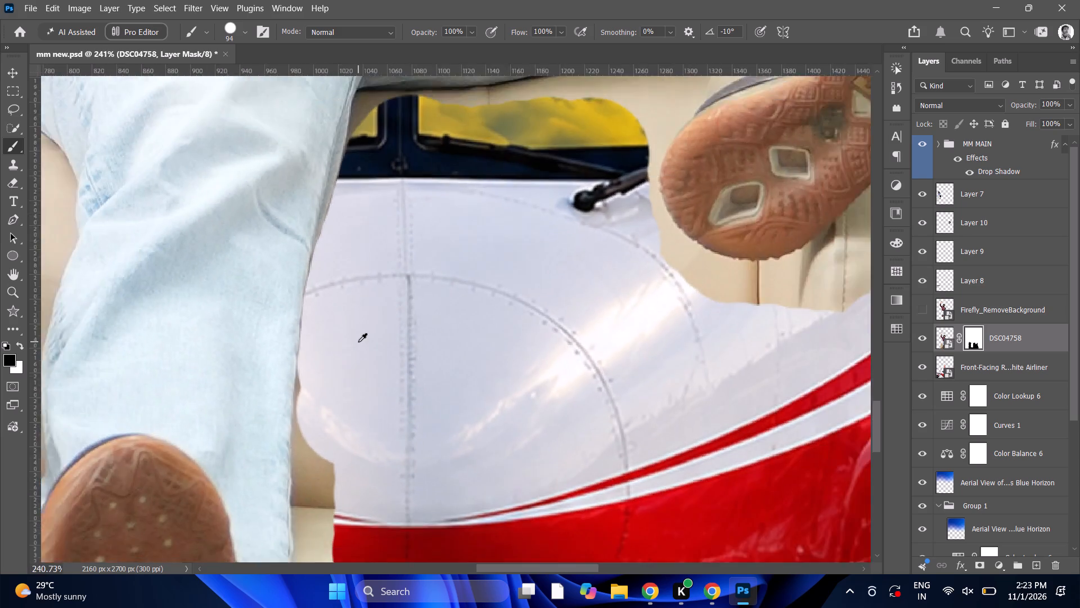
Mask out the beige strip over the red nose, from below the white panel down past the lowered leg's jeans hem to the shoe heel.
scroll(358, 342, "down", 7, "alt")
scroll(363, 425, "up", 5)
left_click_drag(357, 399, 361, 529)
scroll(359, 526, "down", 7)
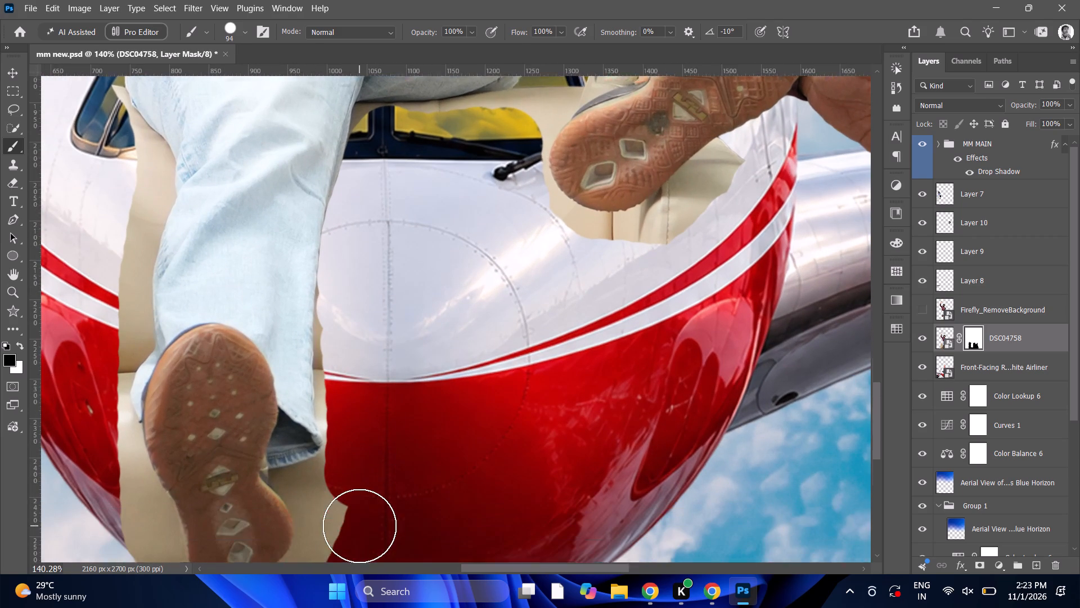
left_click(346, 484)
left_click_drag(346, 484, 330, 564)
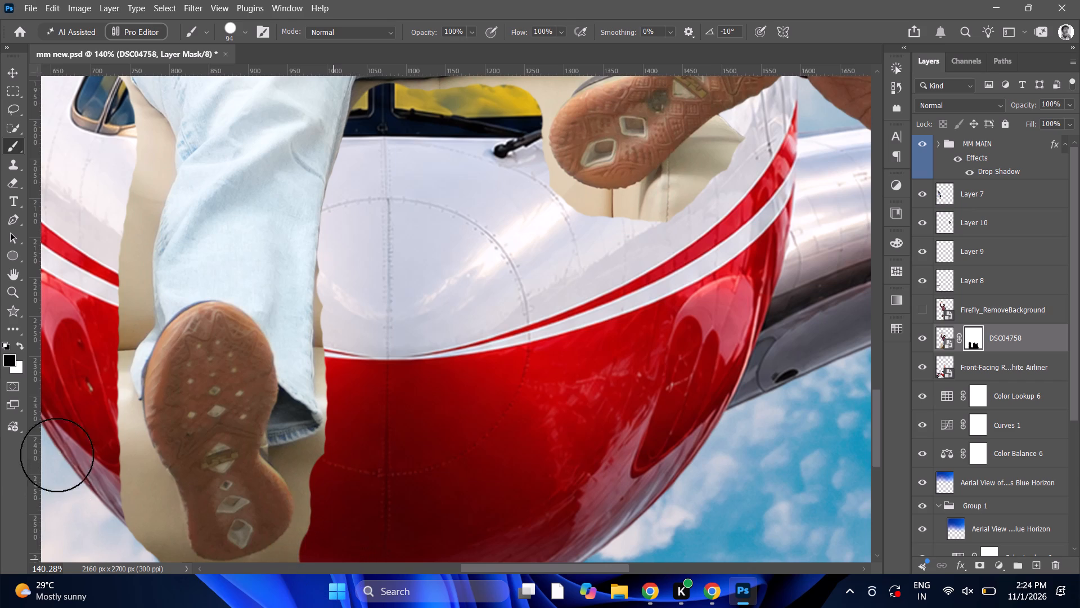
Trim the beige seat area on the lowered leg's outer side, from the white fuselage down across the stripes to the nose's lower red edge.
left_click_drag(88, 434, 63, 377)
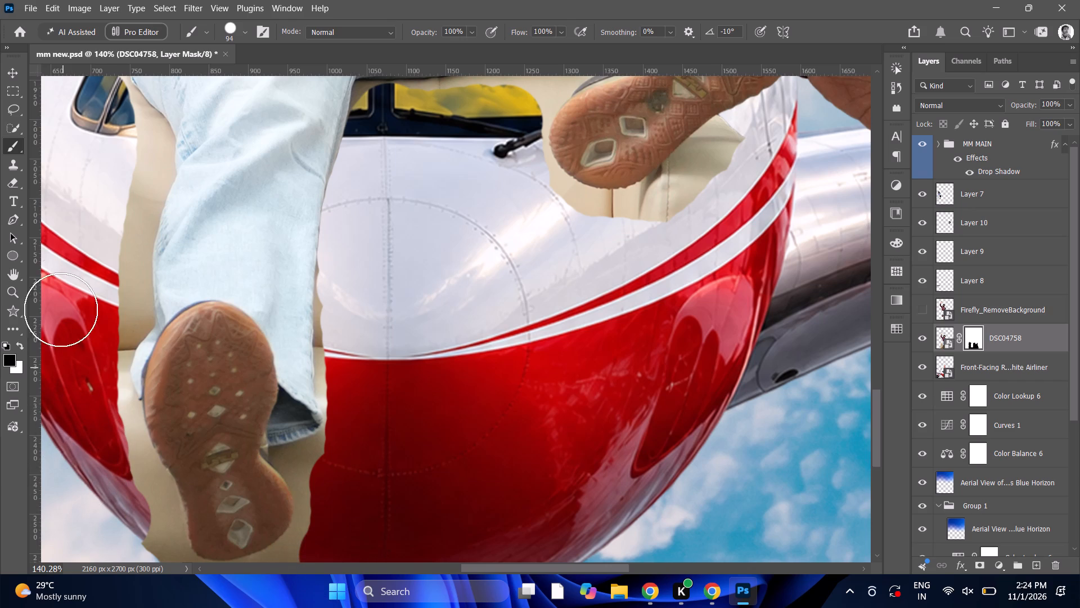
left_click(107, 209)
left_click(99, 245)
left_click_drag(100, 270, 100, 283)
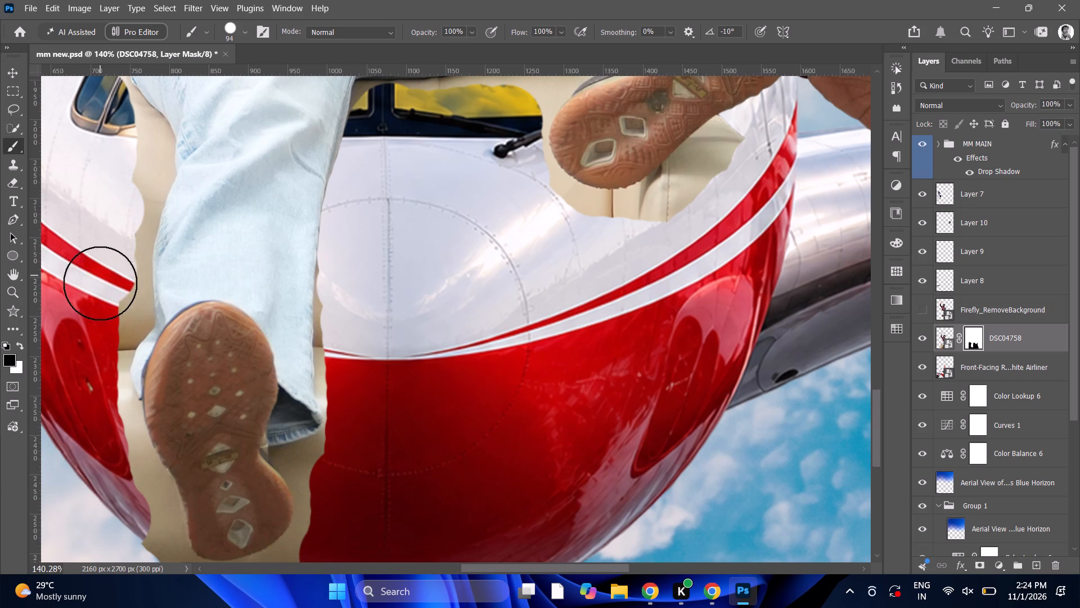
left_click_drag(100, 283, 106, 484)
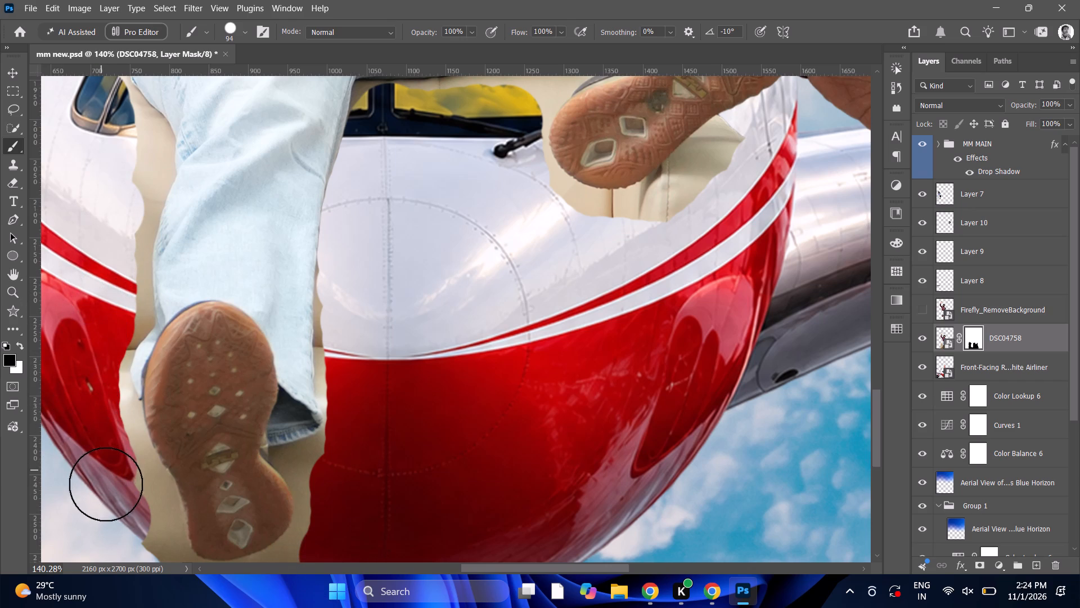
left_click_drag(106, 484, 139, 544)
left_click(139, 544)
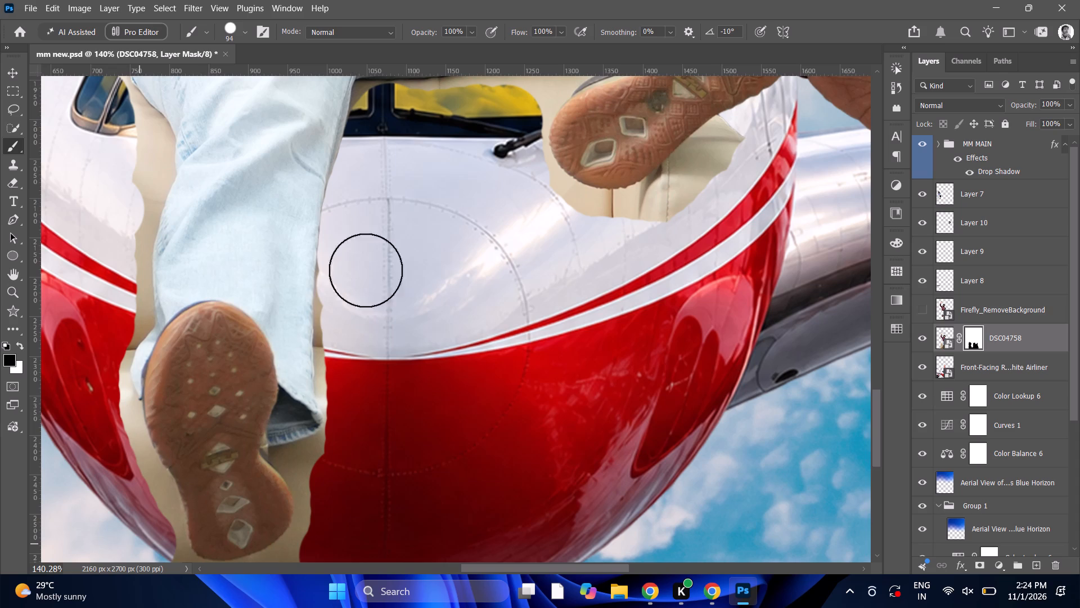
Mask out the beige seat area between the raised shoe's sole and the striped nose, following the sole's lower edge round to the toe.
left_click(738, 171)
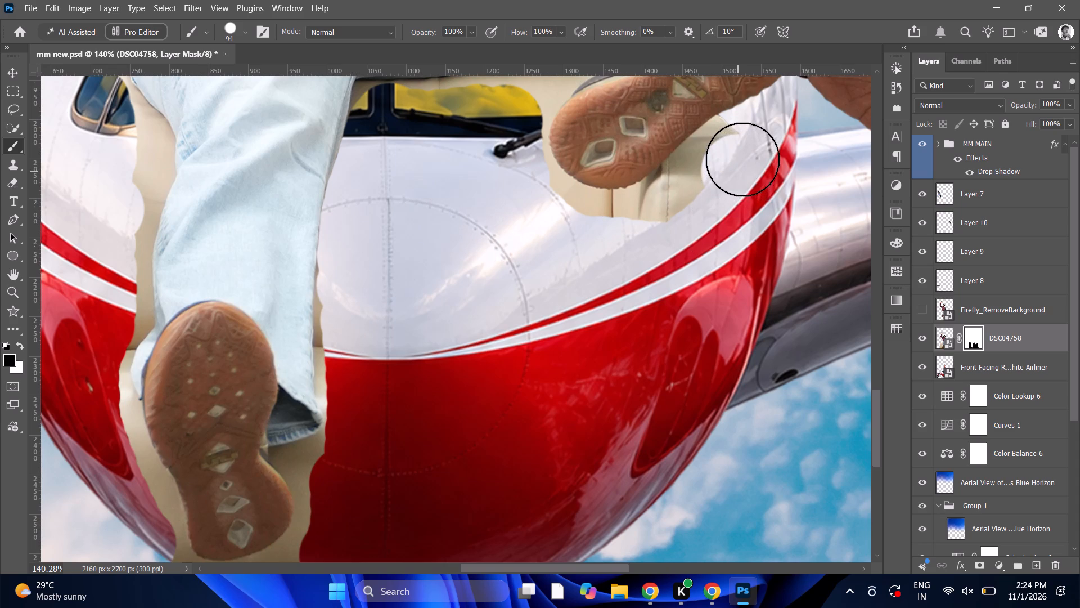
left_click(743, 157)
scroll(766, 157, "up", 11)
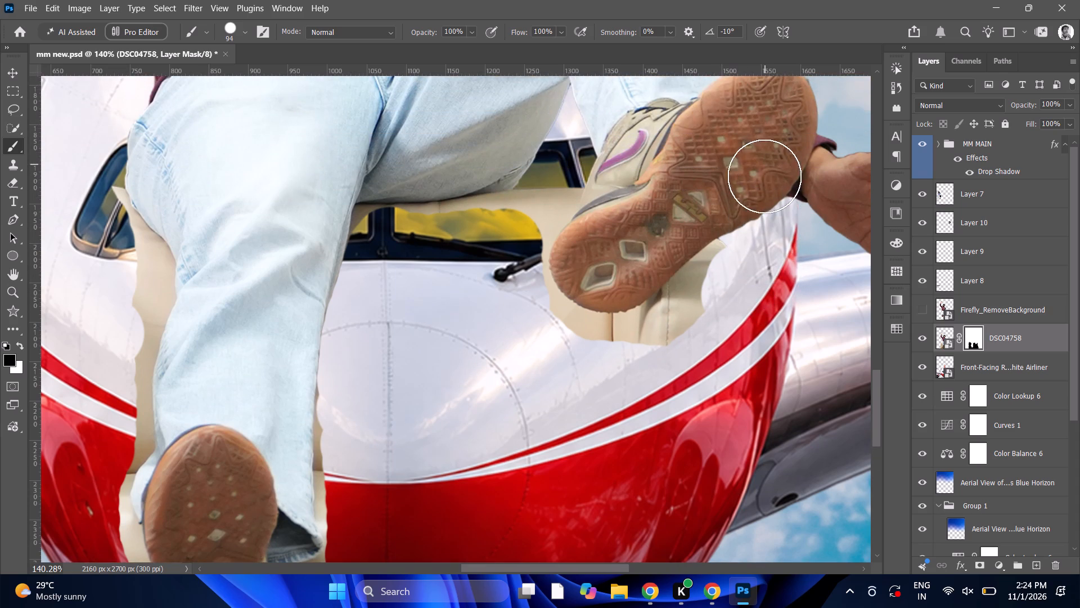
scroll(794, 281, "up", 4, "alt")
scroll(748, 285, "up", 3, "alt")
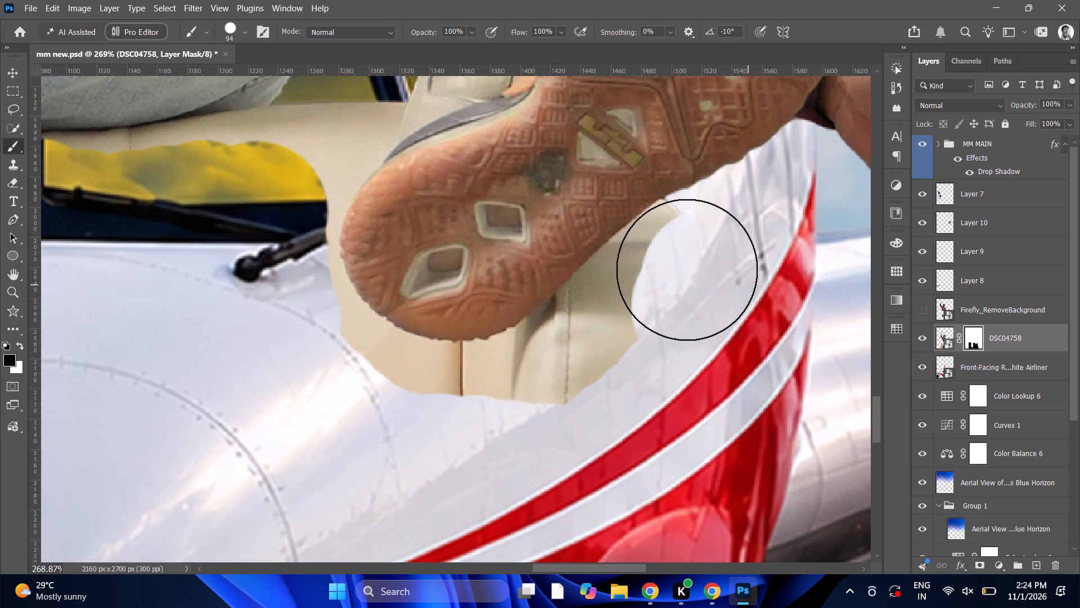
left_click(686, 265)
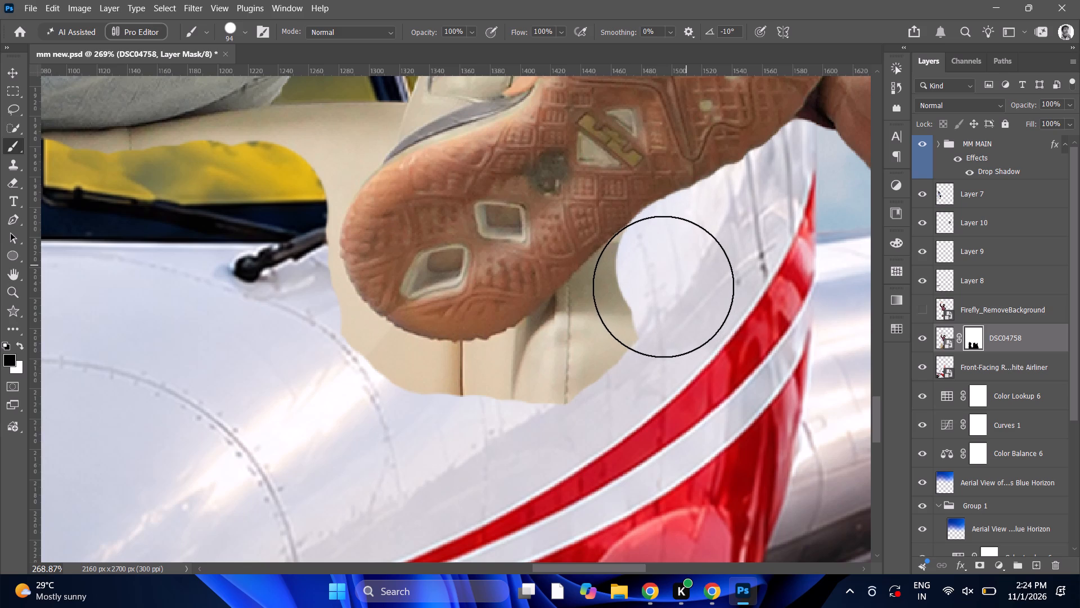
left_click(663, 287)
left_click_drag(640, 329, 271, 368)
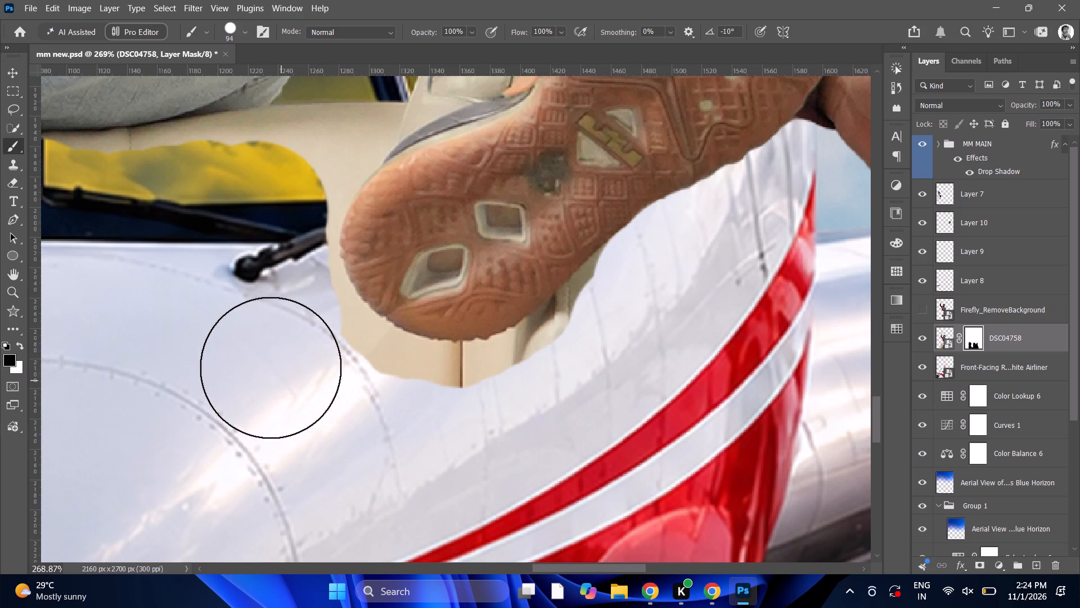
left_click_drag(271, 368, 254, 348)
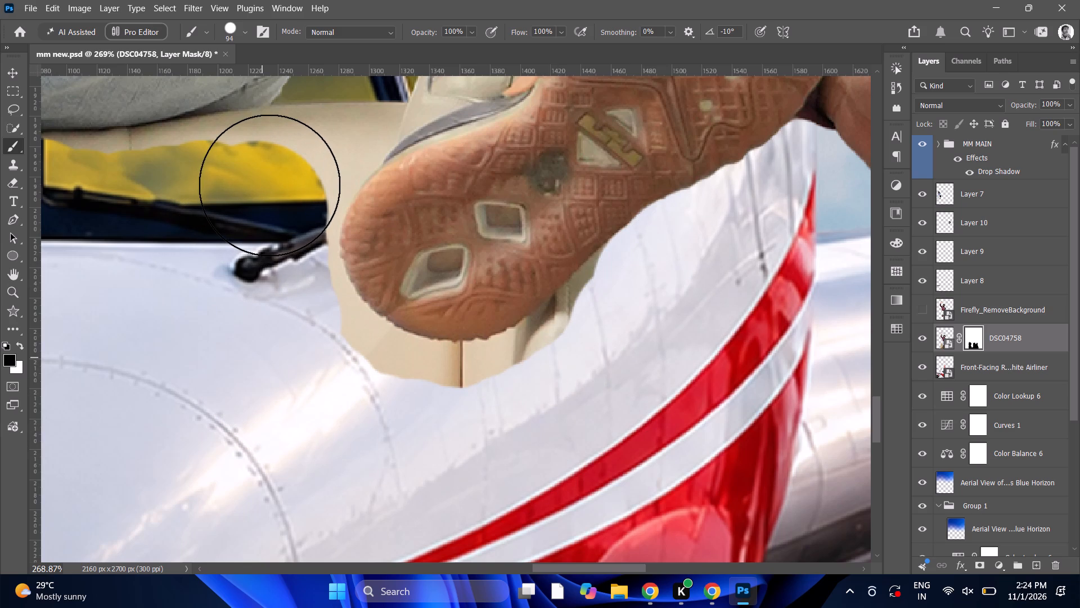
Trim the beige remnants at the yellow windshield corner beside the raised shoe and along the underside of its sole.
left_click(270, 185)
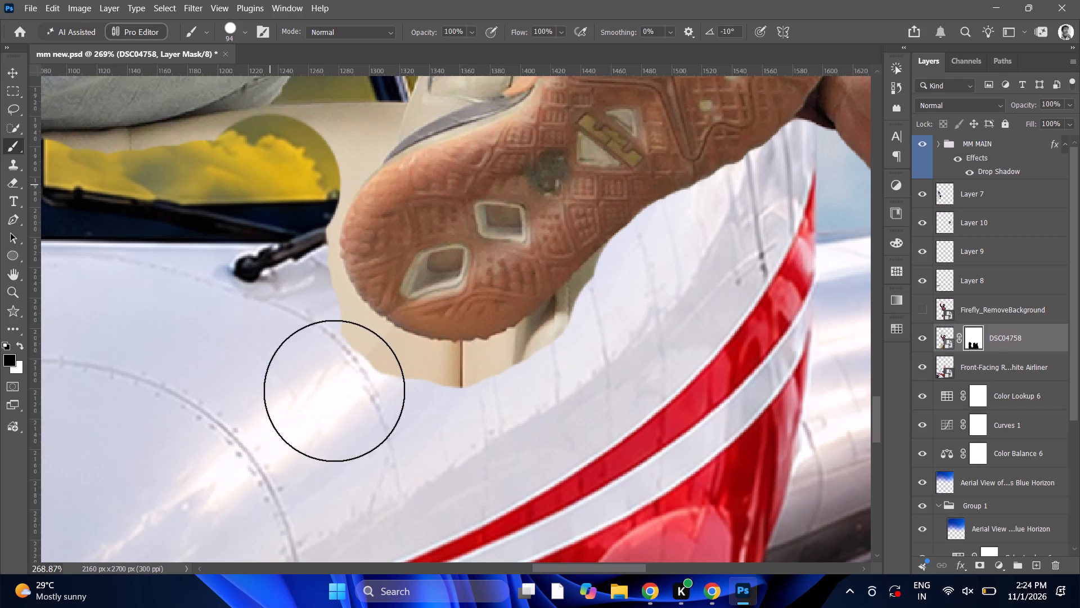
left_click(344, 391)
left_click_drag(456, 427, 446, 429)
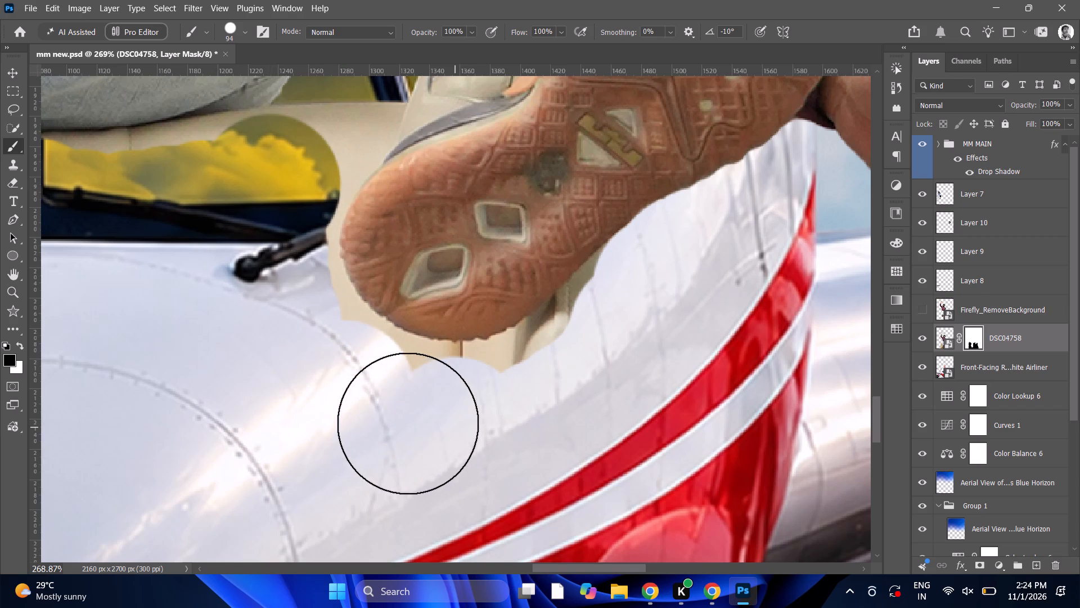
left_click_drag(393, 418, 374, 410)
left_click(308, 368)
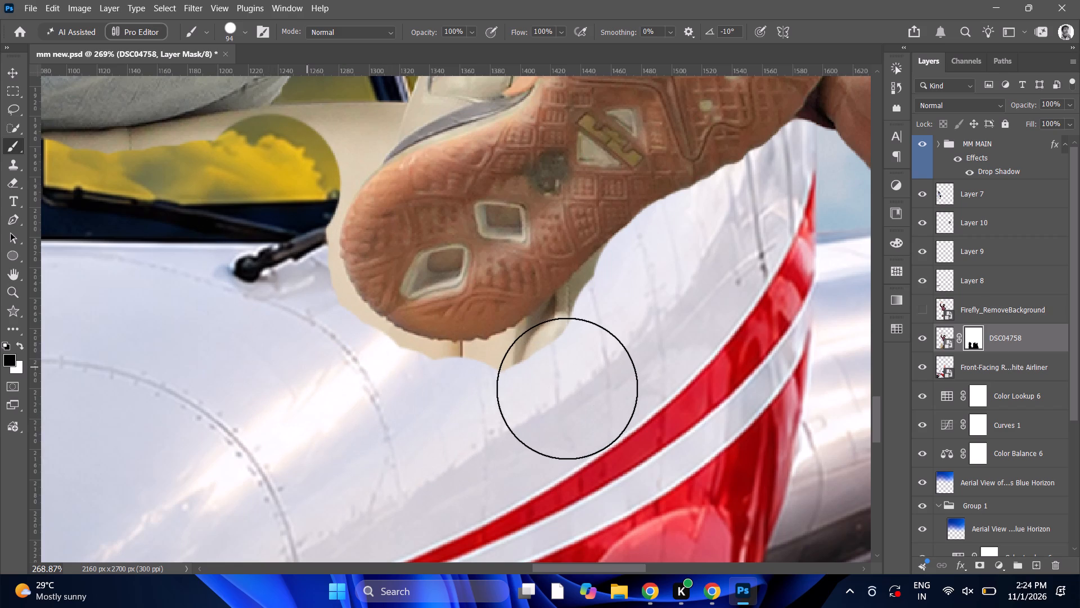
left_click(567, 388)
left_click(612, 339)
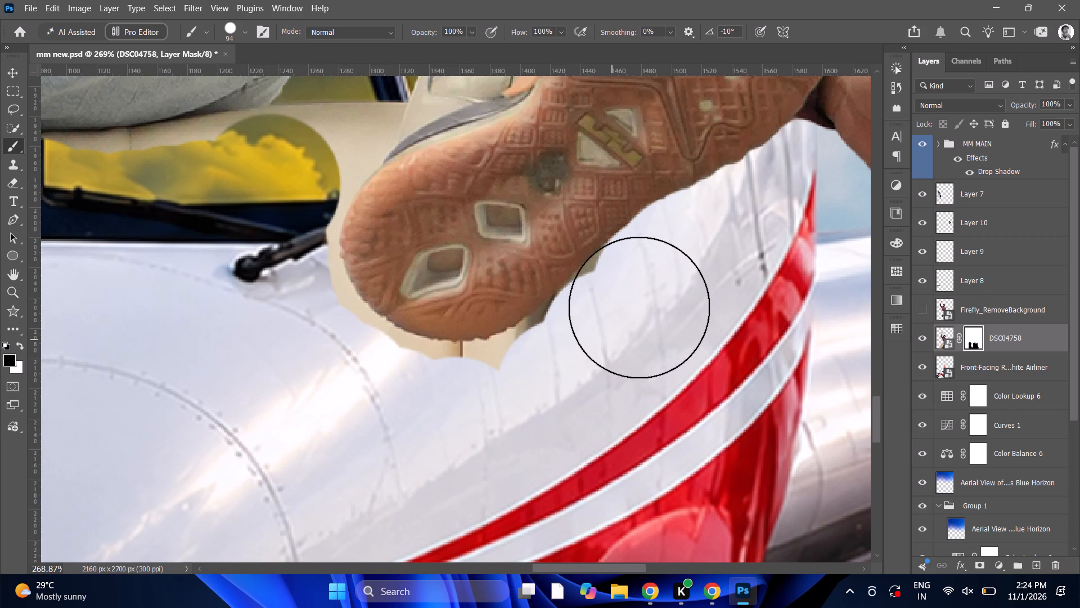
left_click(643, 312)
Examine the whole poster composition at several magnifications, from the seated man on the plane up to the Melbourne Mates title.
scroll(619, 346, "down", 19, "alt")
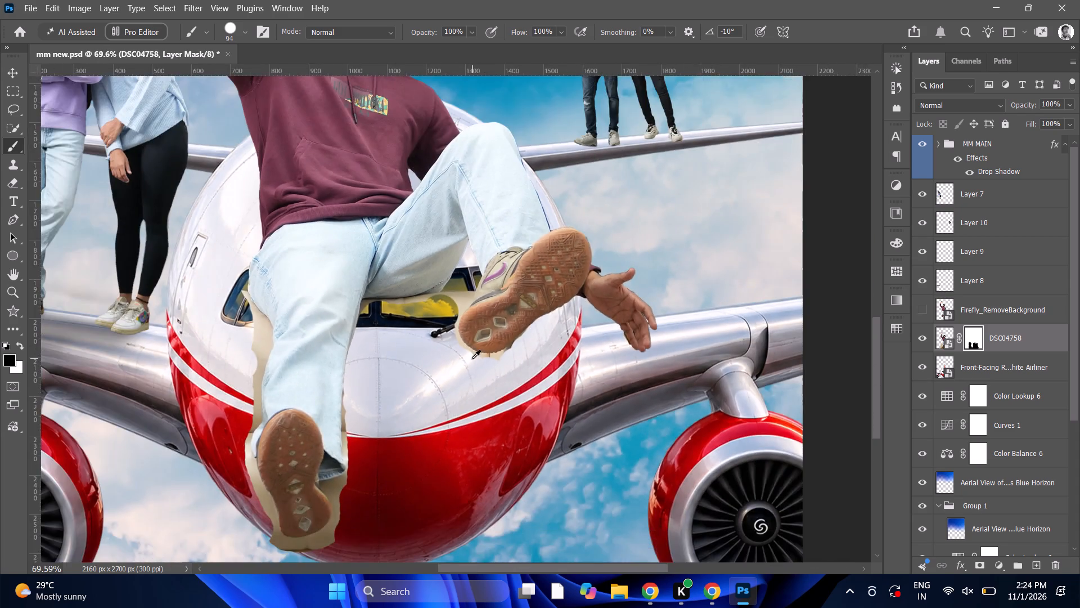
scroll(472, 359, "down", 7, "alt")
scroll(444, 283, "down", 4, "alt")
scroll(444, 283, "up", 5, "alt")
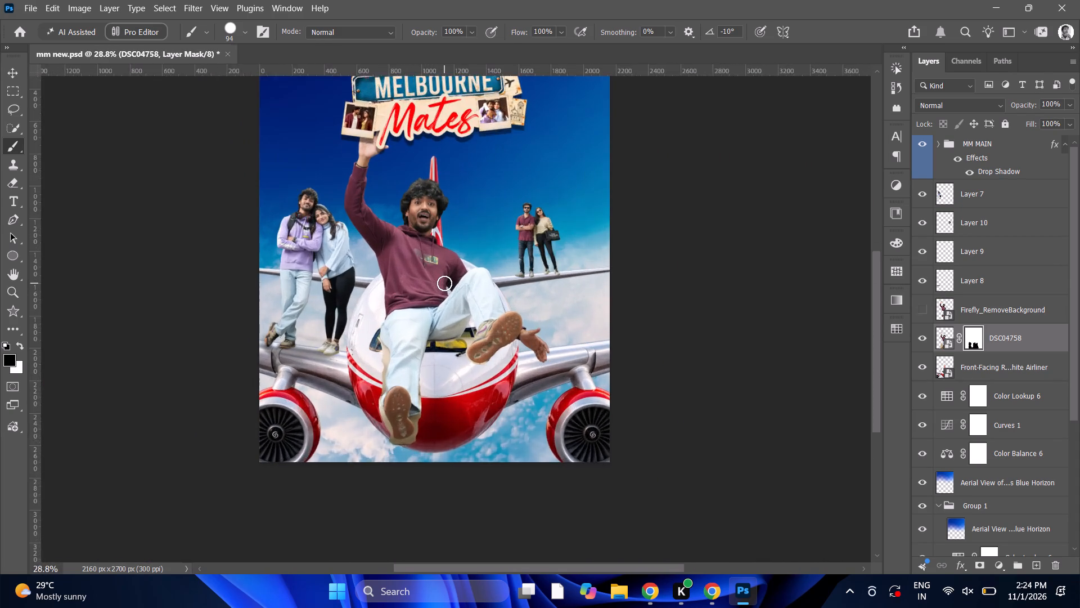
scroll(444, 283, "up", 5, "alt")
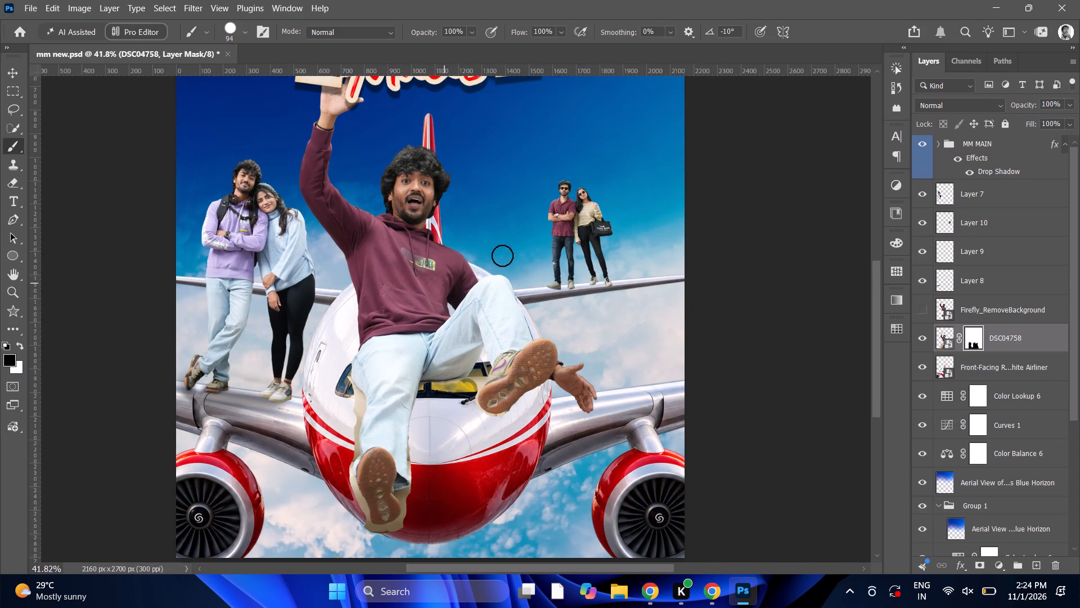
scroll(358, 284, "up", 4, "alt")
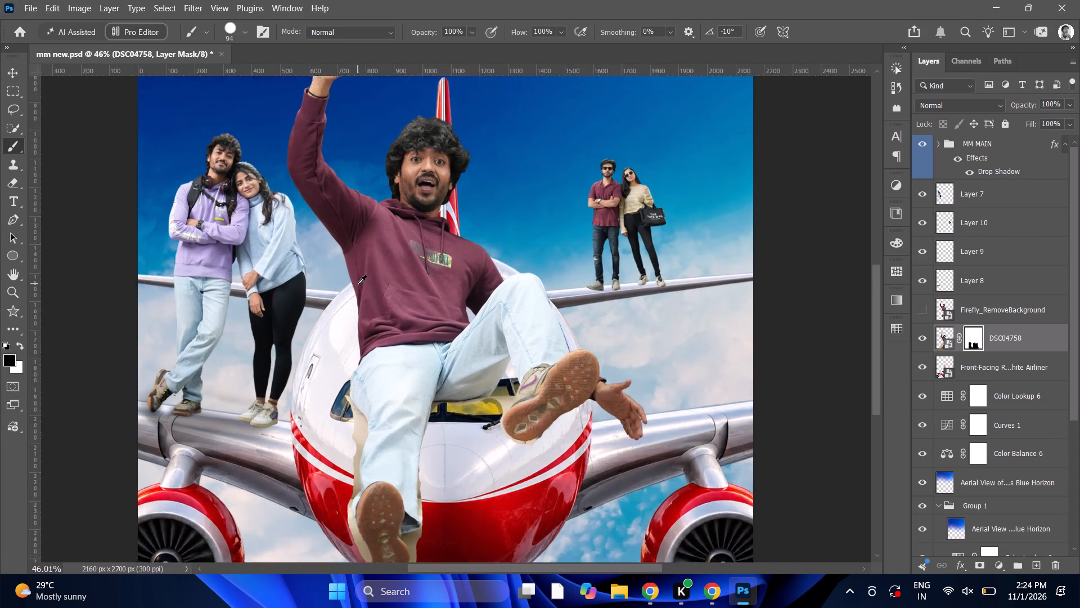
scroll(358, 284, "down", 5, "alt")
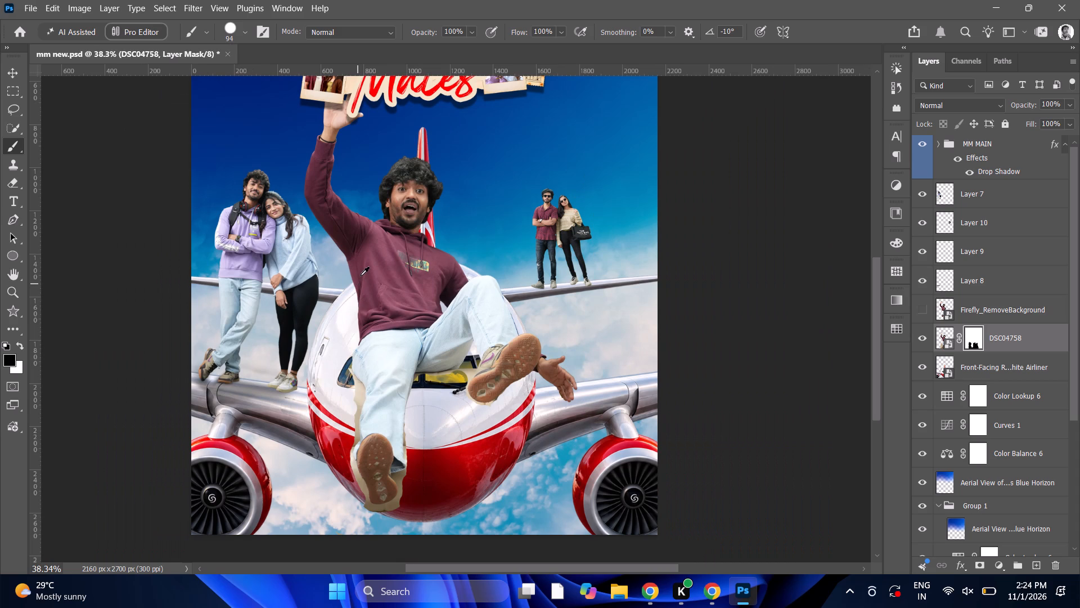
scroll(361, 275, "down", 8, "alt")
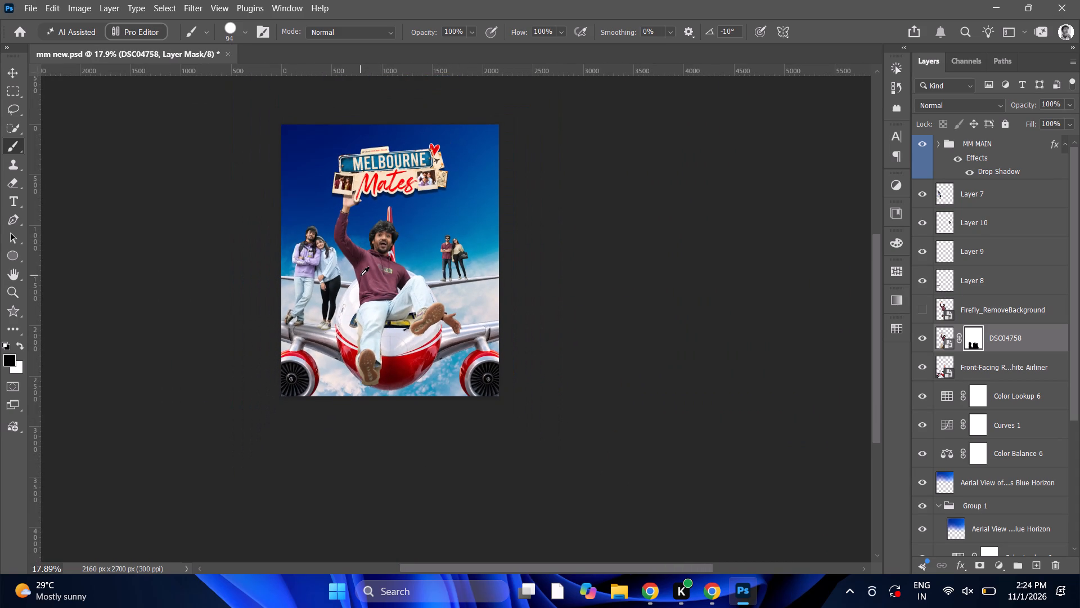
scroll(361, 275, "down", 3, "alt")
scroll(361, 275, "up", 5, "alt")
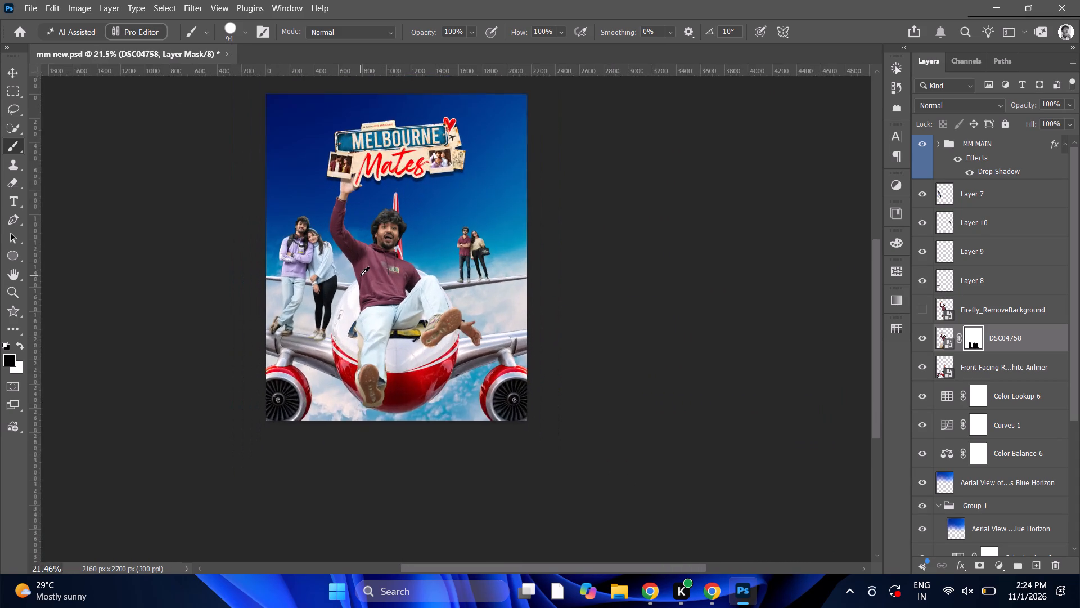
scroll(361, 275, "up", 9, "alt")
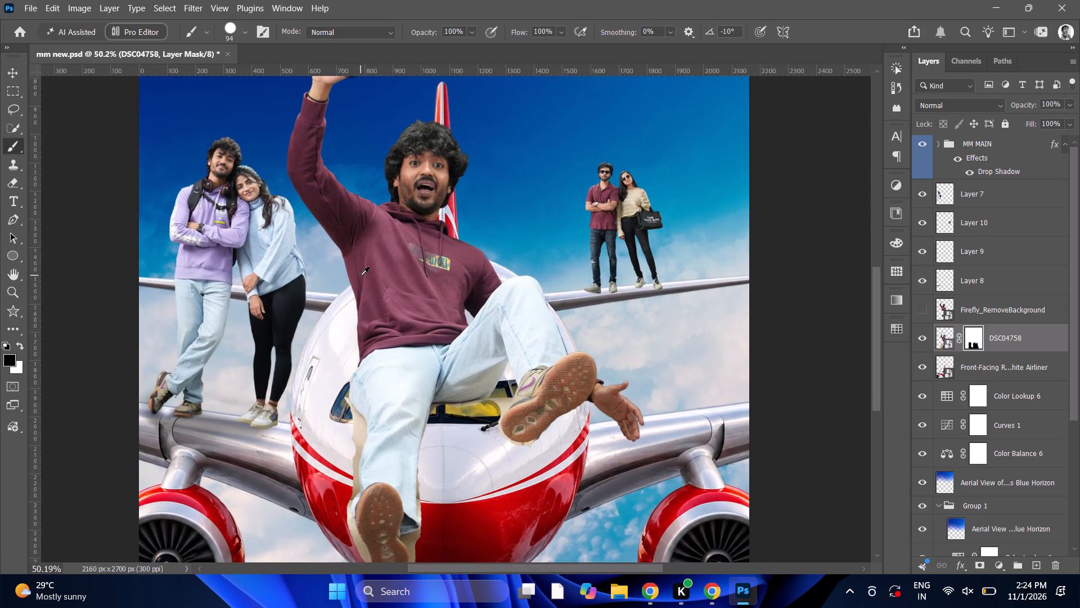
scroll(361, 275, "down", 7, "alt")
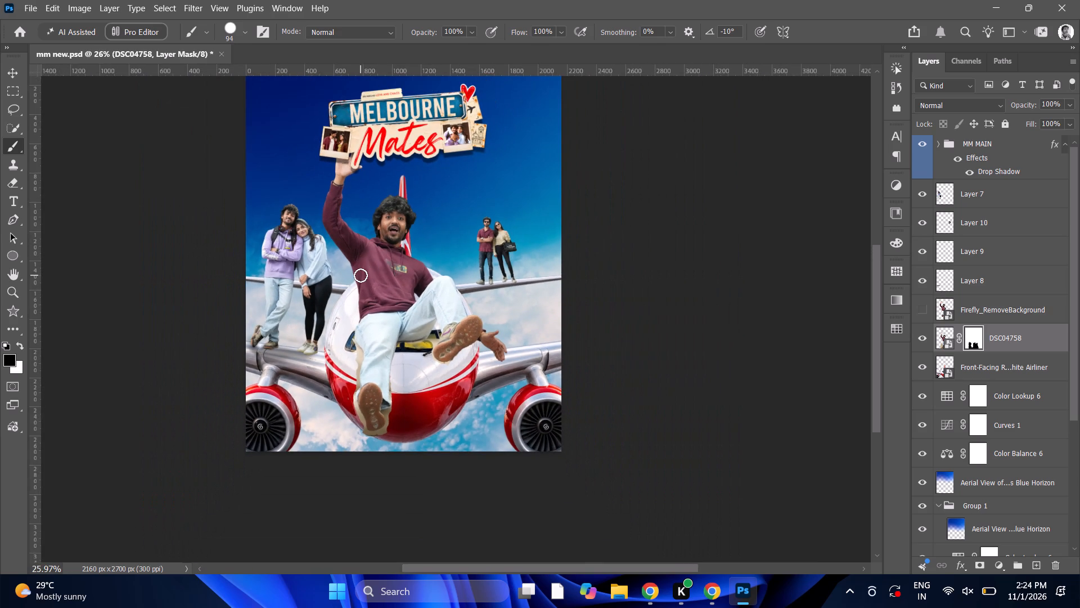
scroll(358, 278, "up", 5, "alt")
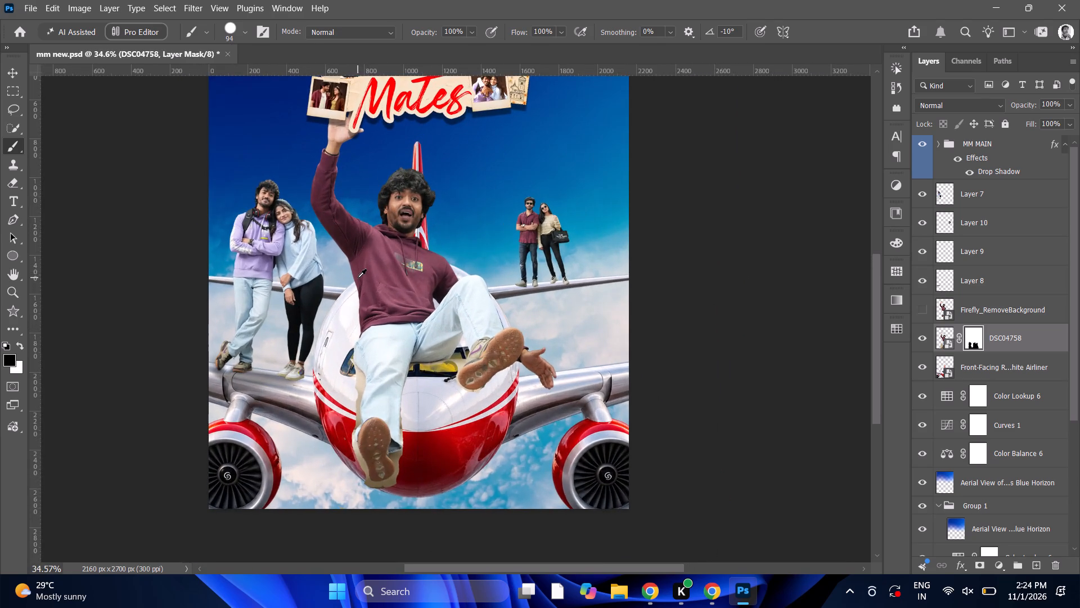
scroll(358, 278, "up", 2, "alt")
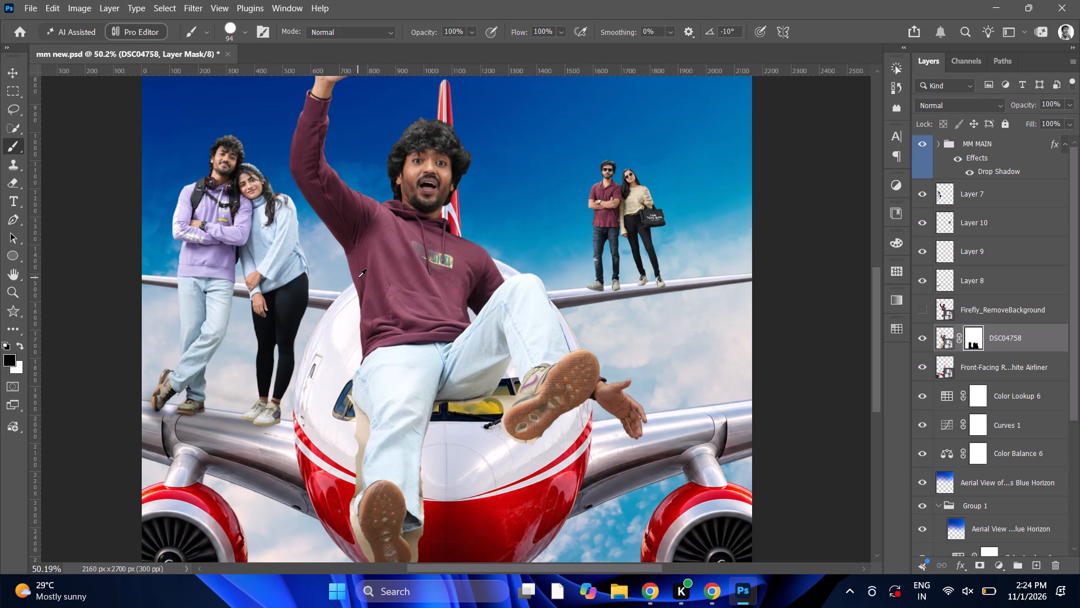
scroll(358, 278, "down", 3, "alt")
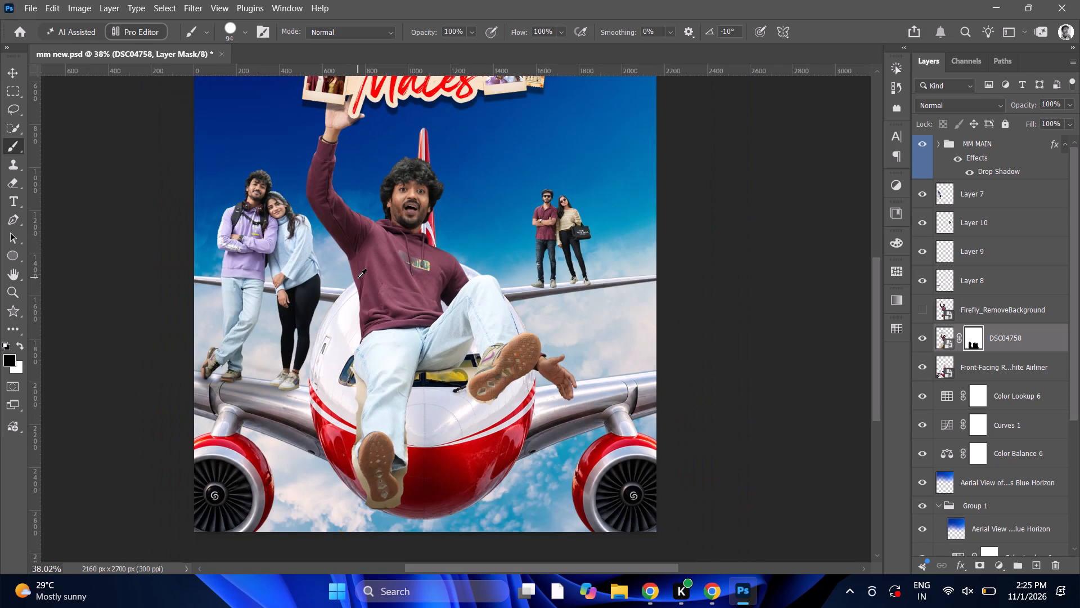
scroll(358, 278, "down", 10, "alt")
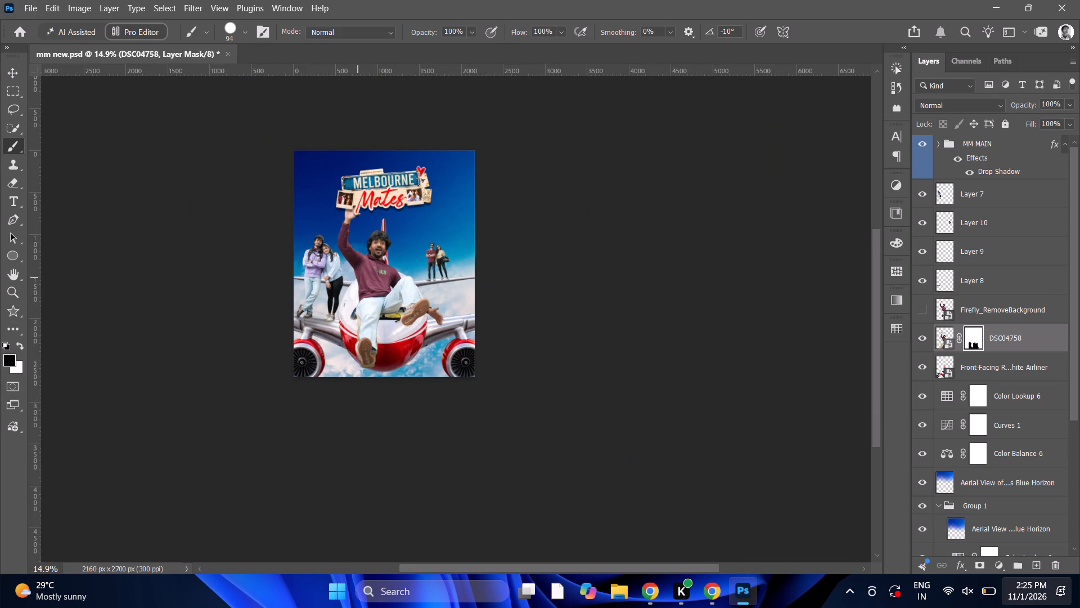
scroll(415, 311, "up", 3, "alt")
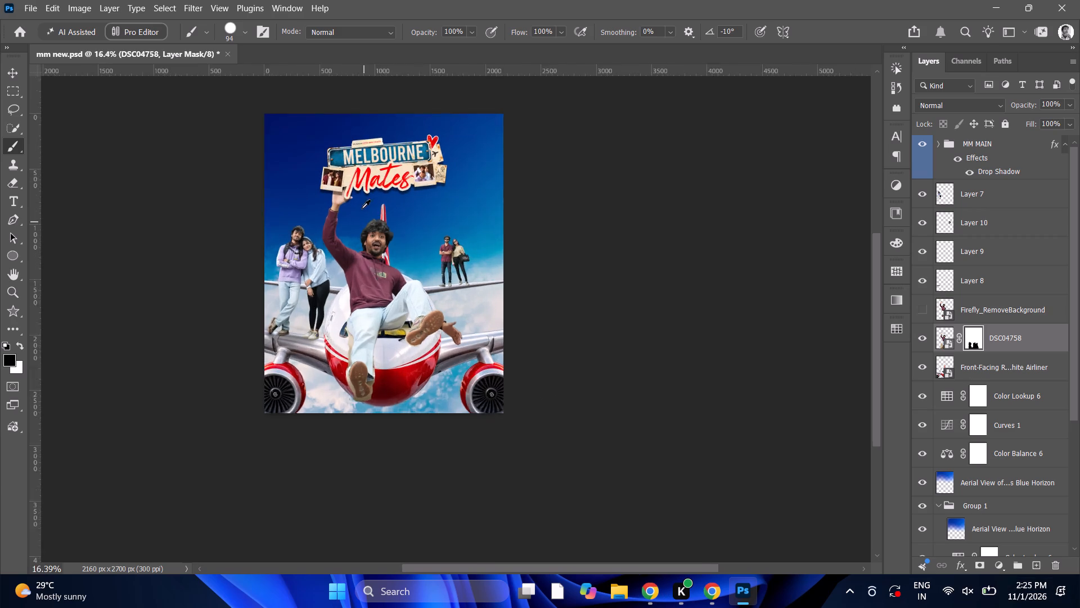
scroll(362, 208, "up", 2, "alt")
scroll(386, 84, "up", 5, "alt")
scroll(384, 107, "up", 5)
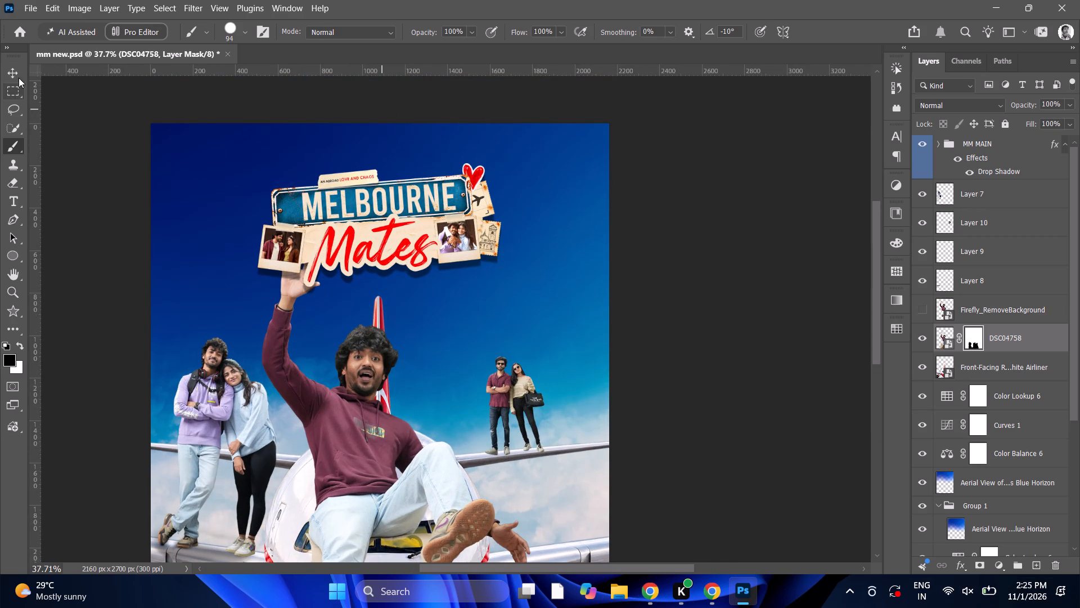
Raise the MM MAIN title group above the seated man's waving hand, placing it at about X 1147 px, Y 317 px.
left_click(18, 76)
left_click(357, 205, "ctrl")
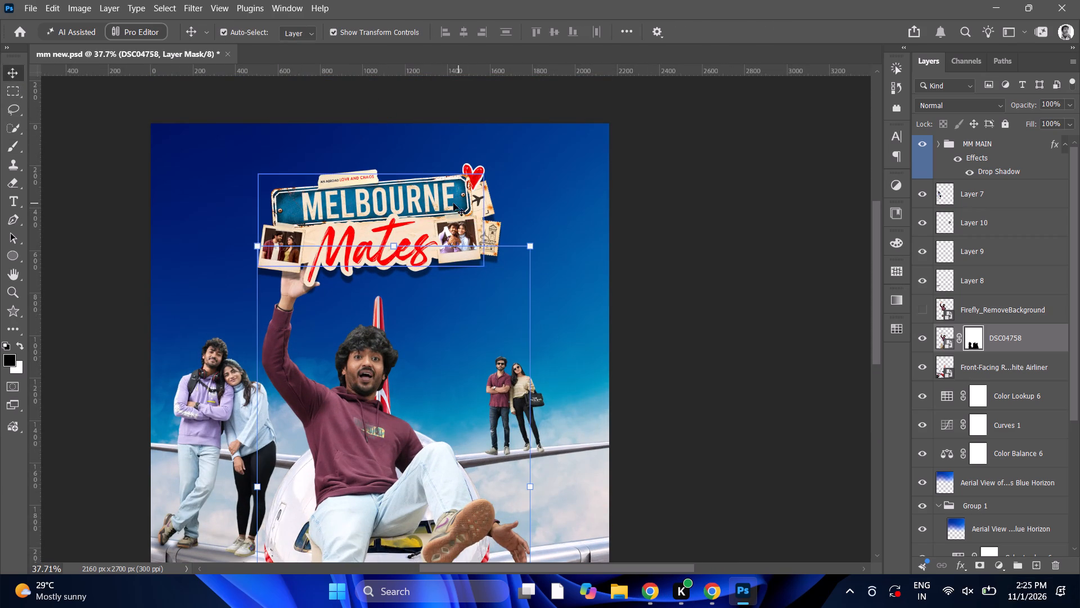
left_click(448, 201, "alt")
scroll(1012, 224, "up", 6)
left_click(975, 146)
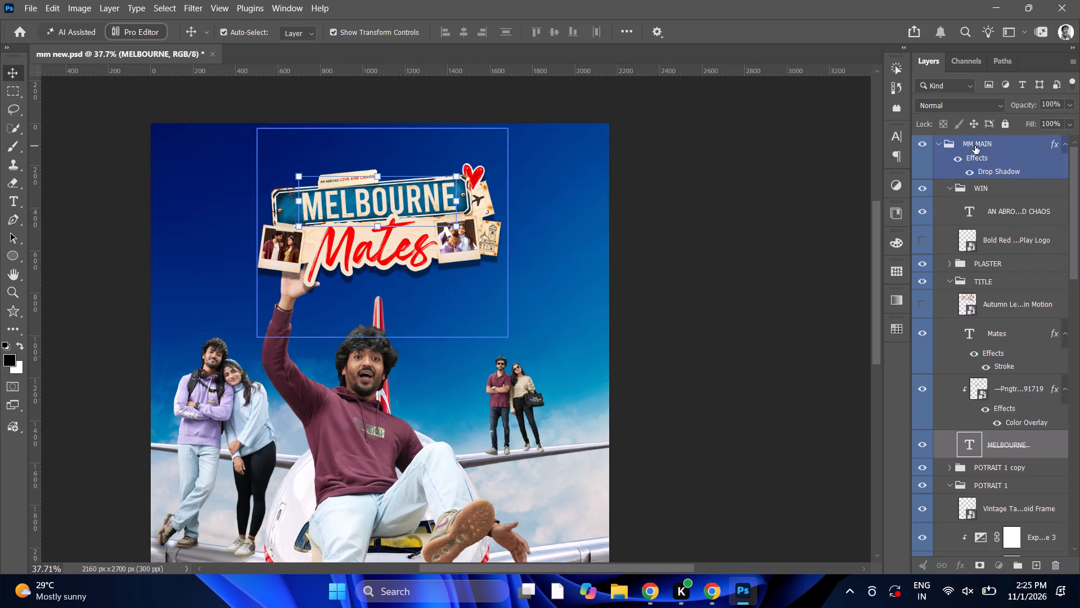
left_click(358, 247)
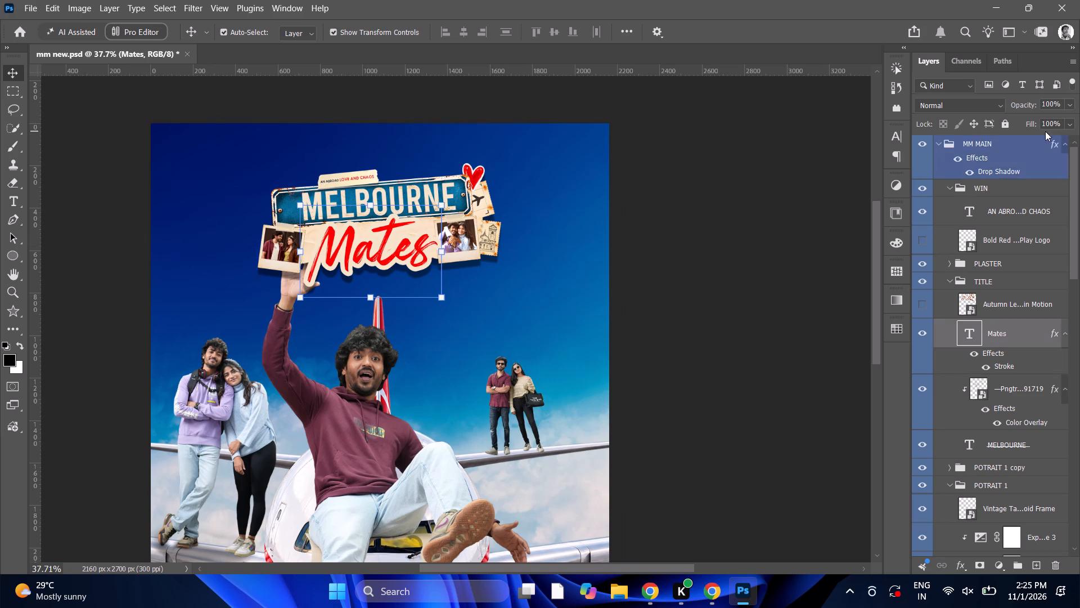
left_click(1034, 139)
left_click(384, 122)
left_click_drag(380, 198, 385, 179)
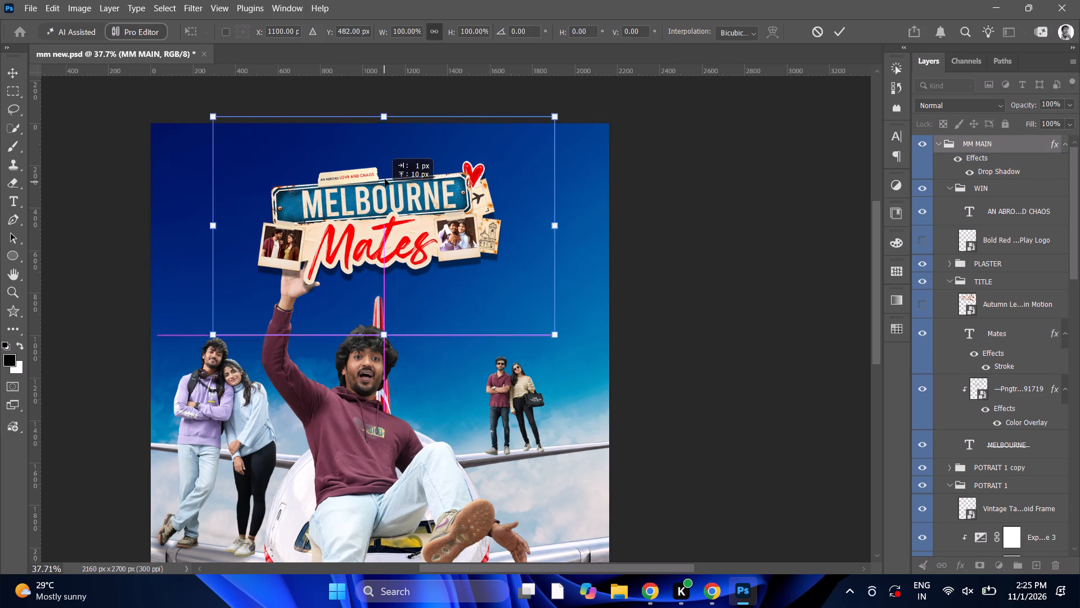
left_click_drag(385, 179, 389, 160)
scroll(389, 160, "down", 9, "alt")
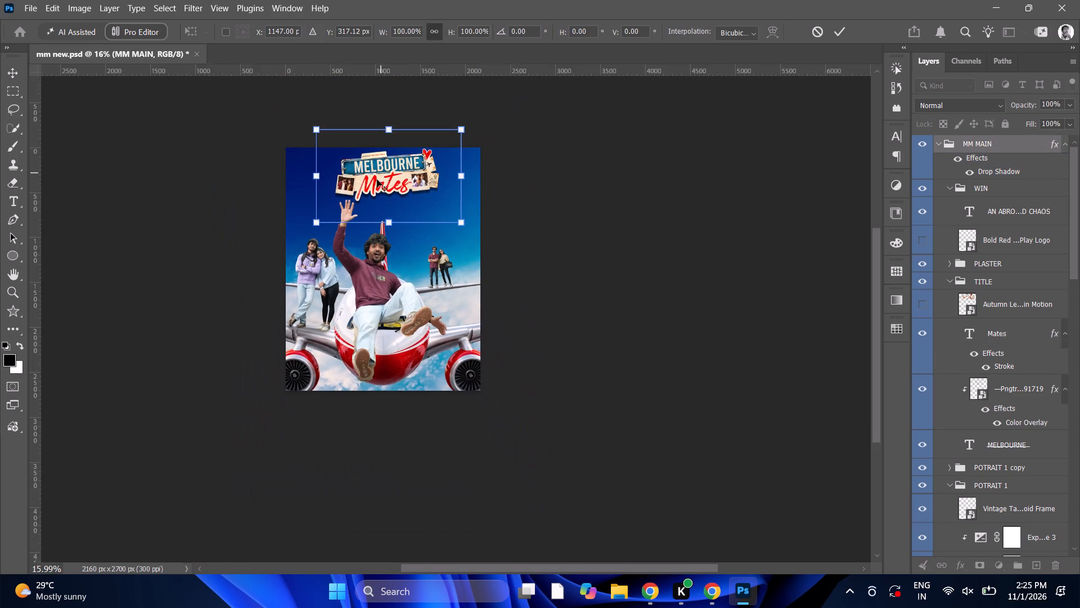
scroll(338, 249, "up", 12, "alt")
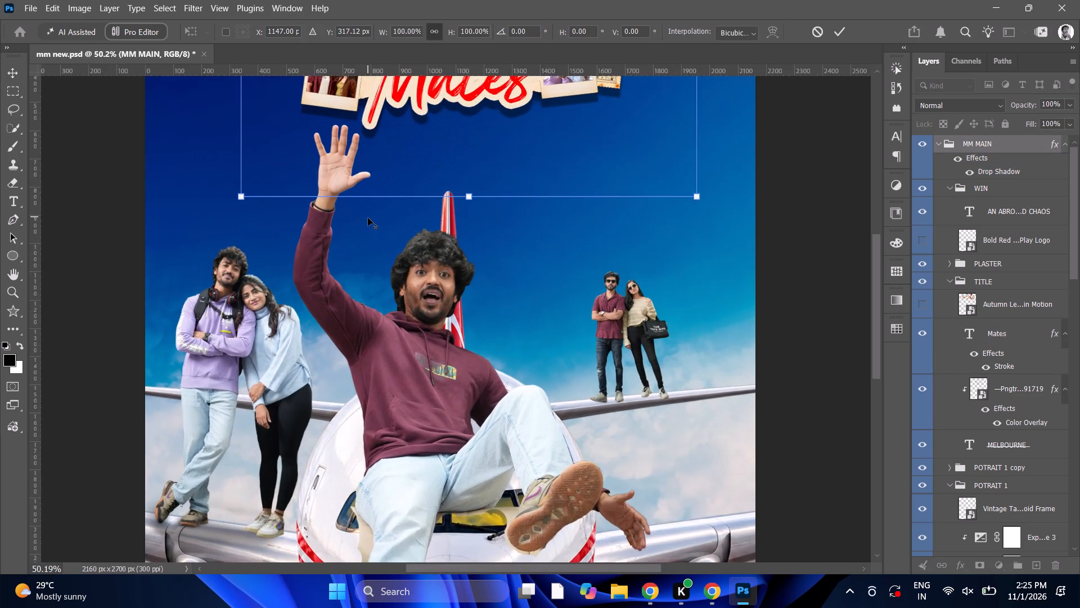
scroll(368, 218, "up", 3, "alt")
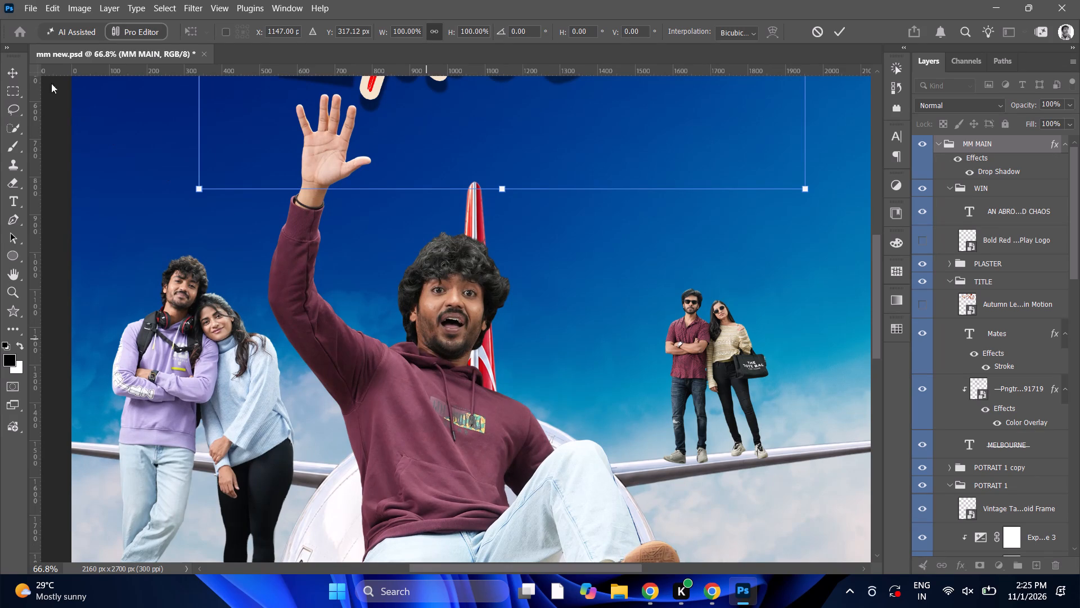
left_click(16, 74)
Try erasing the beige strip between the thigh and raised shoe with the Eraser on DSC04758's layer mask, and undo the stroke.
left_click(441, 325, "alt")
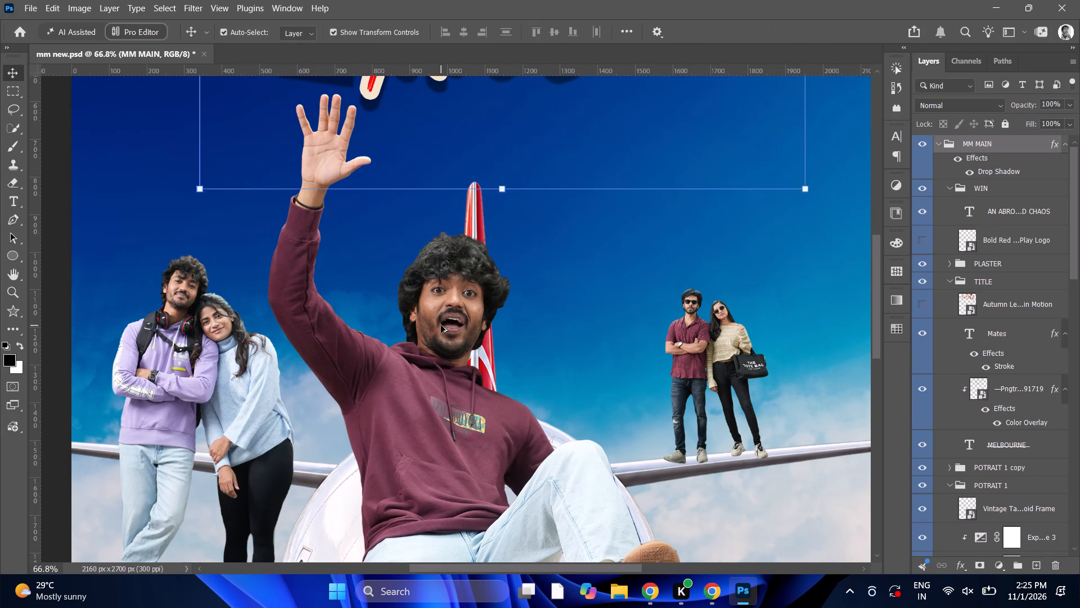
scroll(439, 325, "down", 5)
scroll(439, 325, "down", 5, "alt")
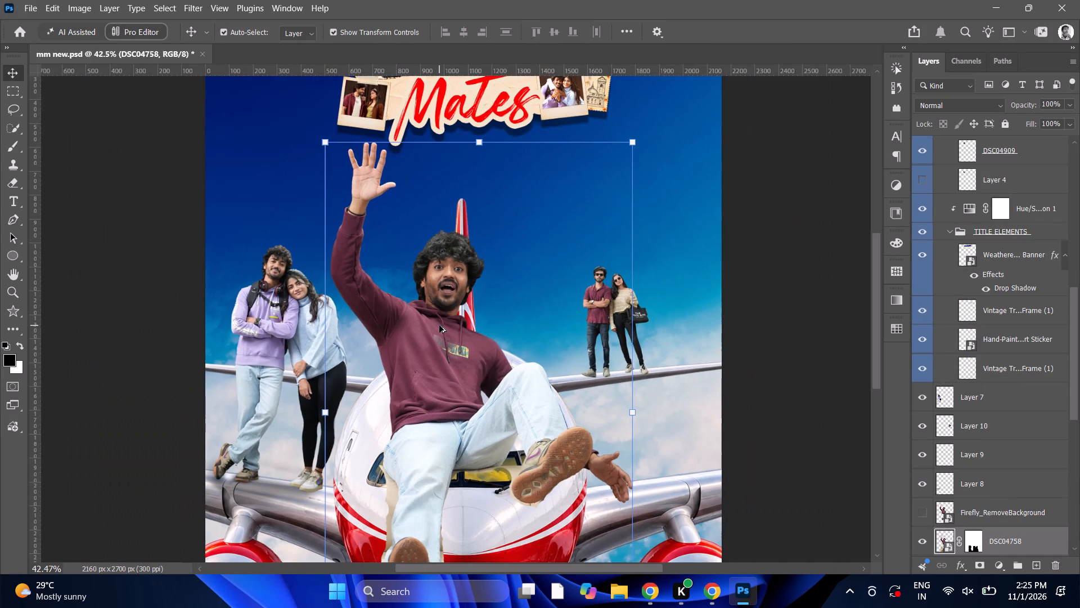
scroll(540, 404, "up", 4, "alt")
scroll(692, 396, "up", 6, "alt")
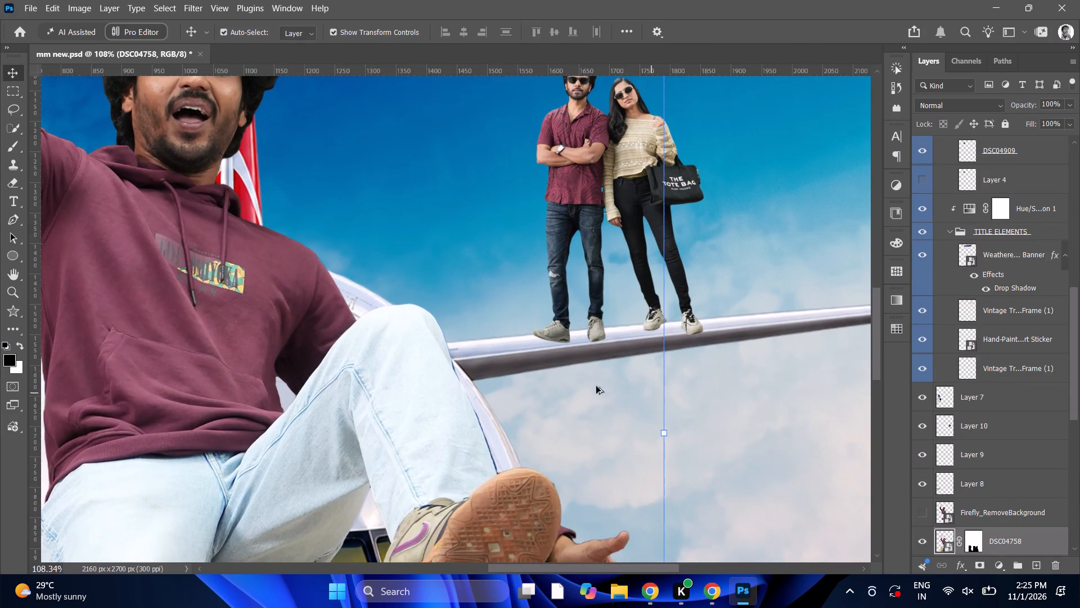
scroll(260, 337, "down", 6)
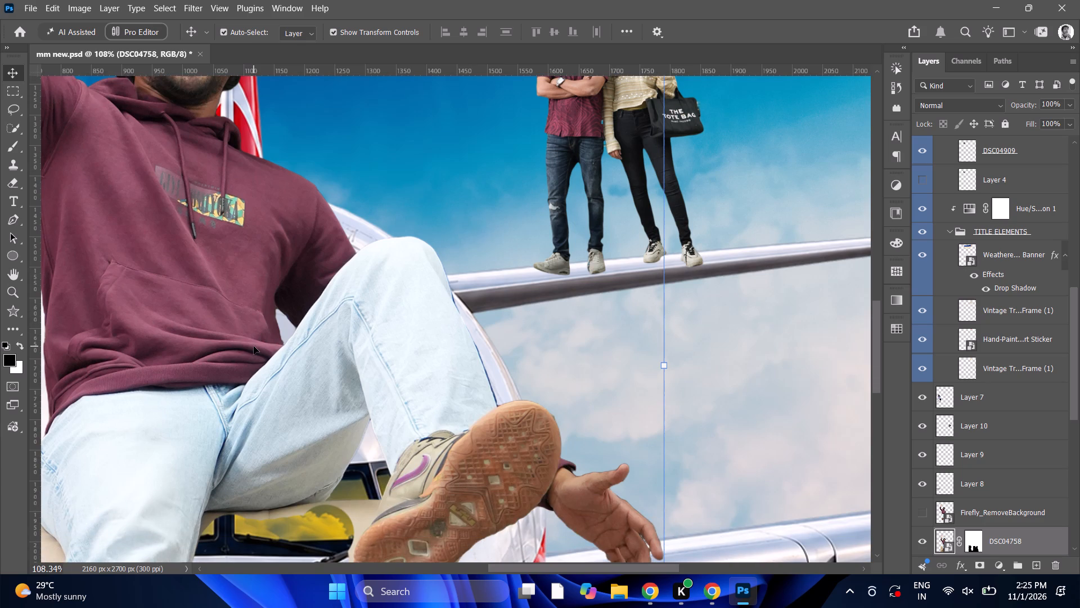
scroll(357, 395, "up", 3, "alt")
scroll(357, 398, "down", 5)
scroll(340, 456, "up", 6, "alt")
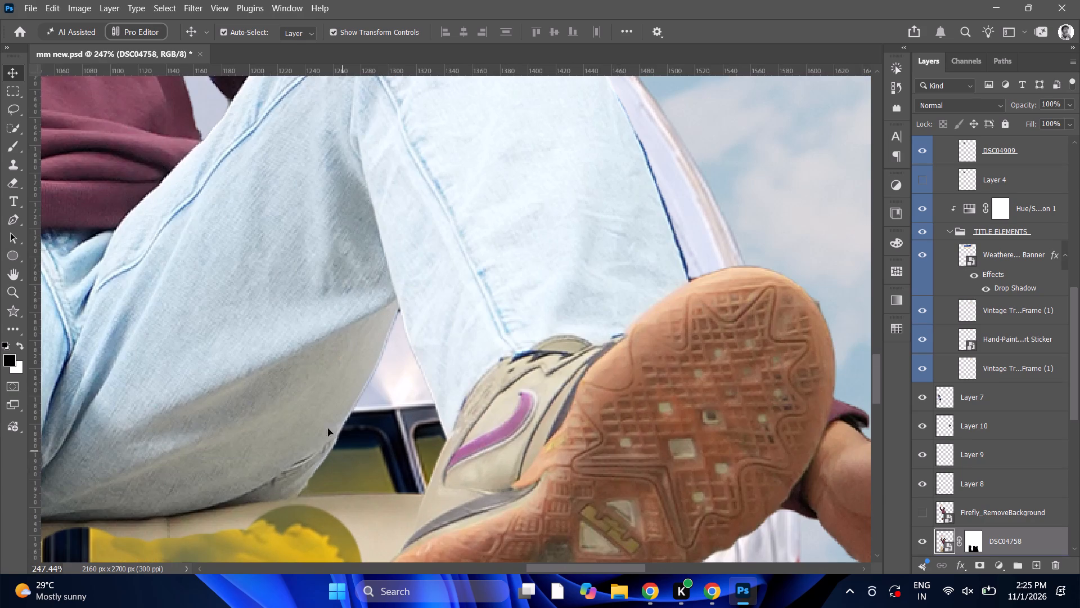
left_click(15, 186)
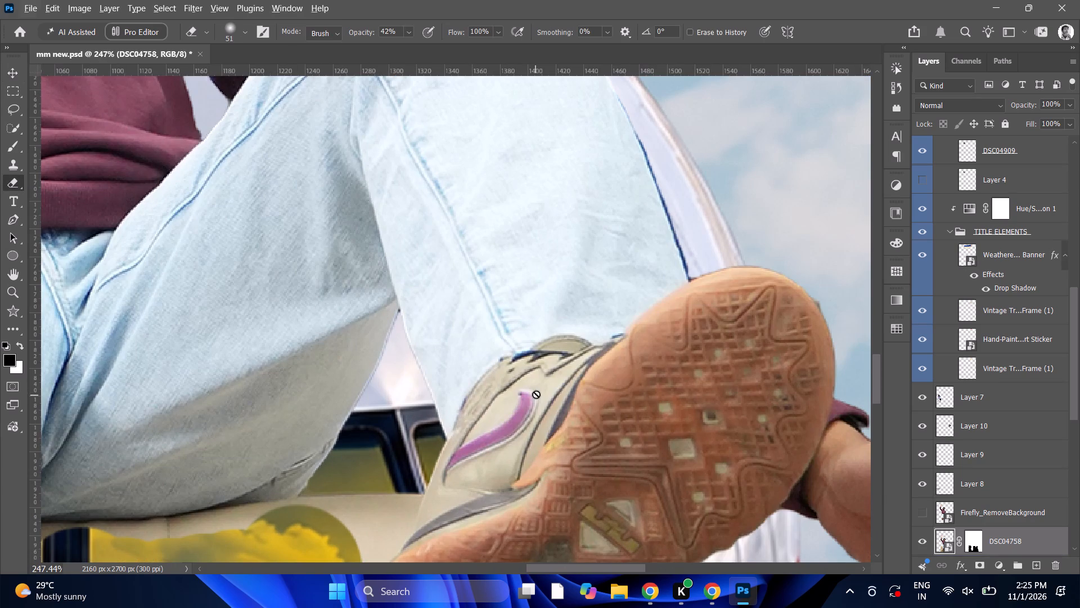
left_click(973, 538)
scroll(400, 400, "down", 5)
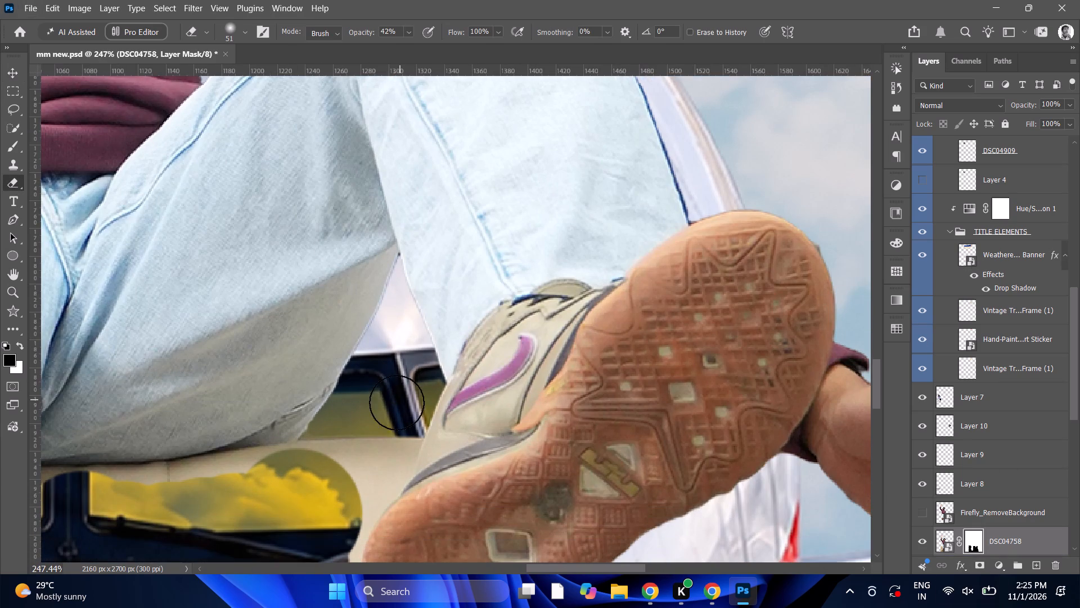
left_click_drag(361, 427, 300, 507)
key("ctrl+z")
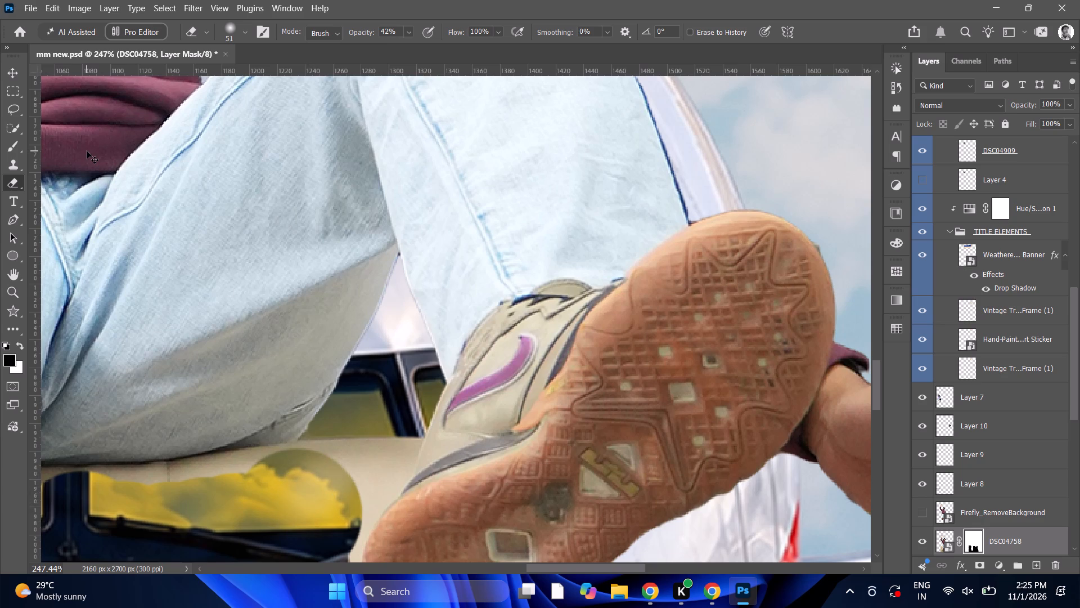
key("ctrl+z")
Brush out the beige seat area between the thigh and raised shoe on DSC04758's mask, using sizes 69 px and 51 px.
left_click(15, 151)
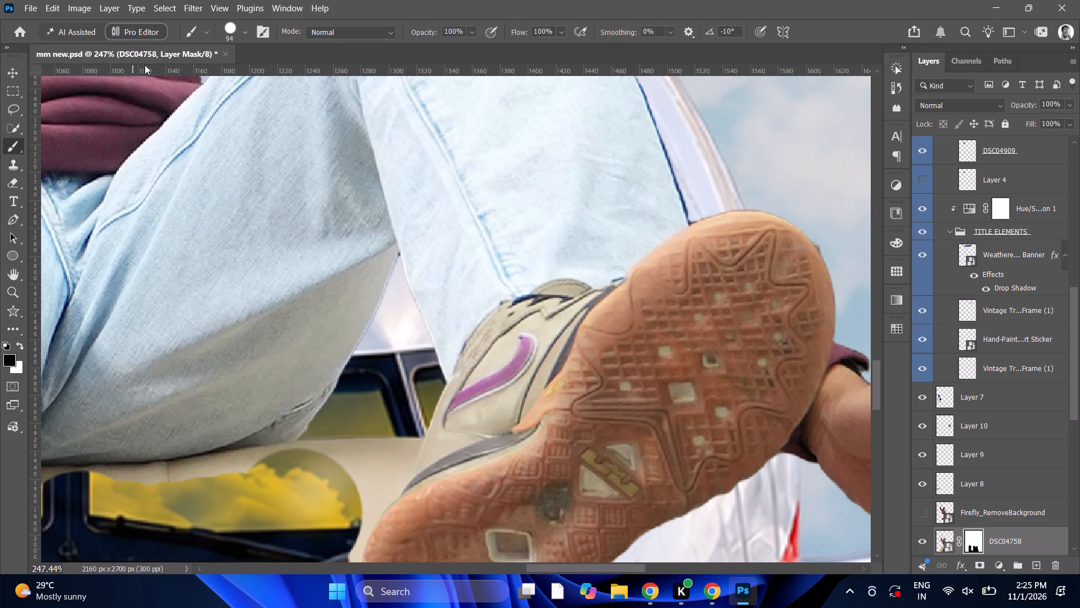
left_click(232, 33)
left_click(227, 67)
left_click(227, 75)
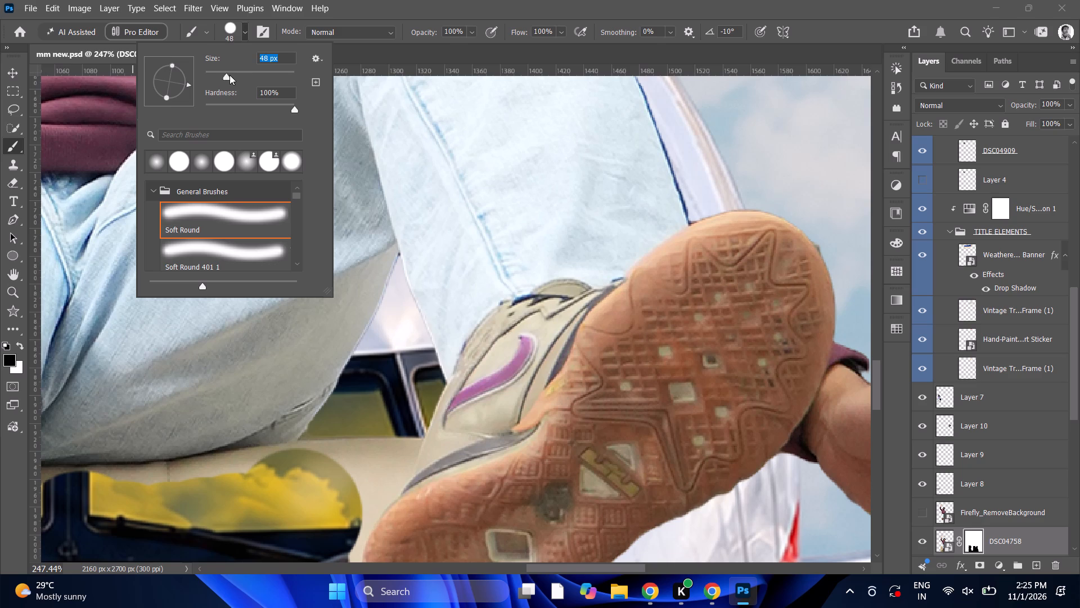
left_click(235, 75)
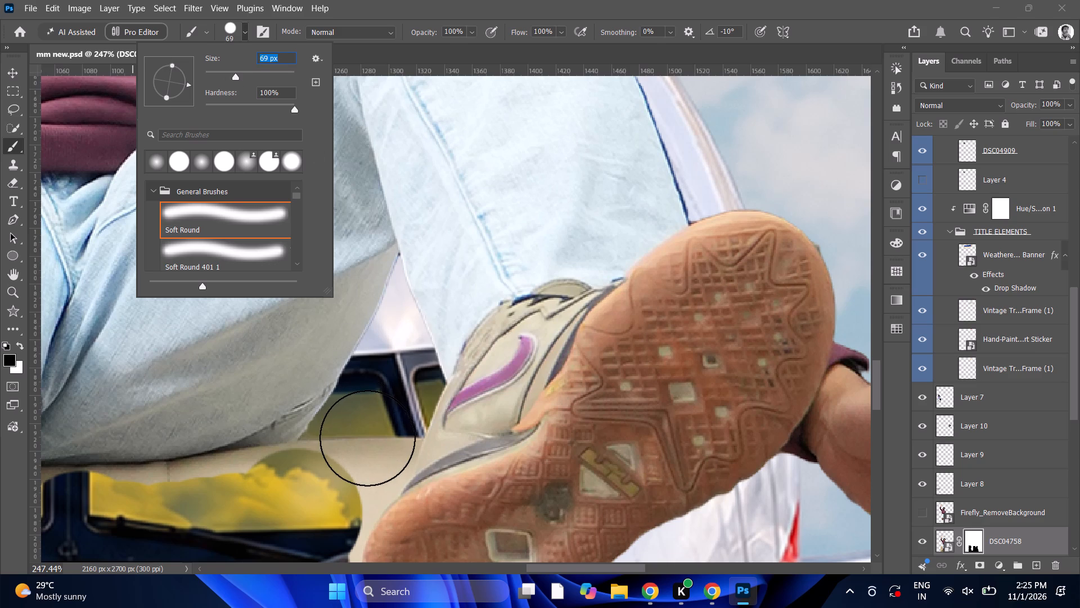
left_click(371, 439)
left_click(241, 34)
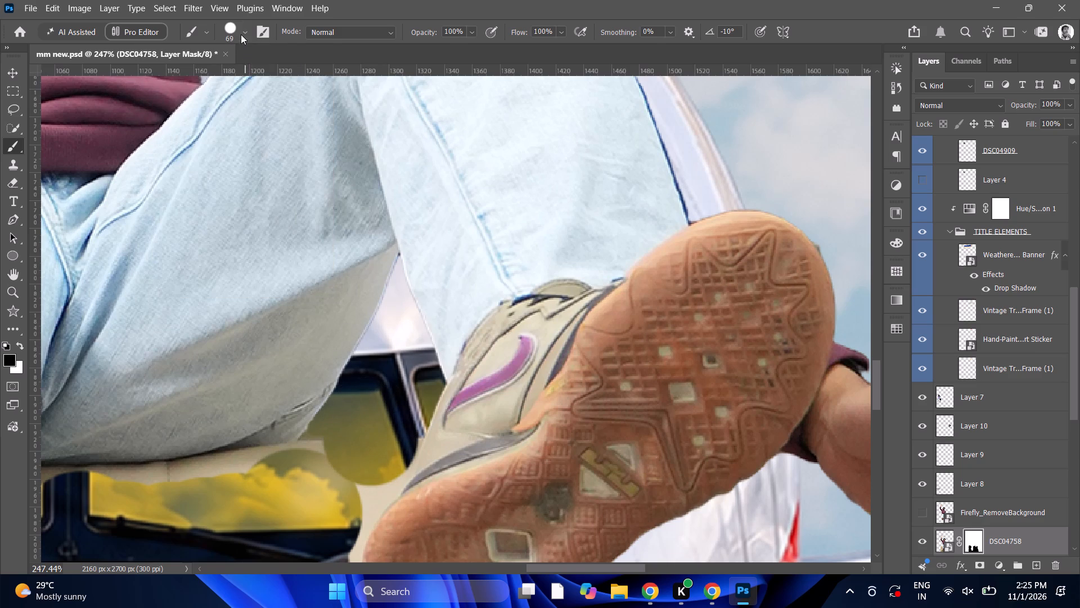
left_click(228, 77)
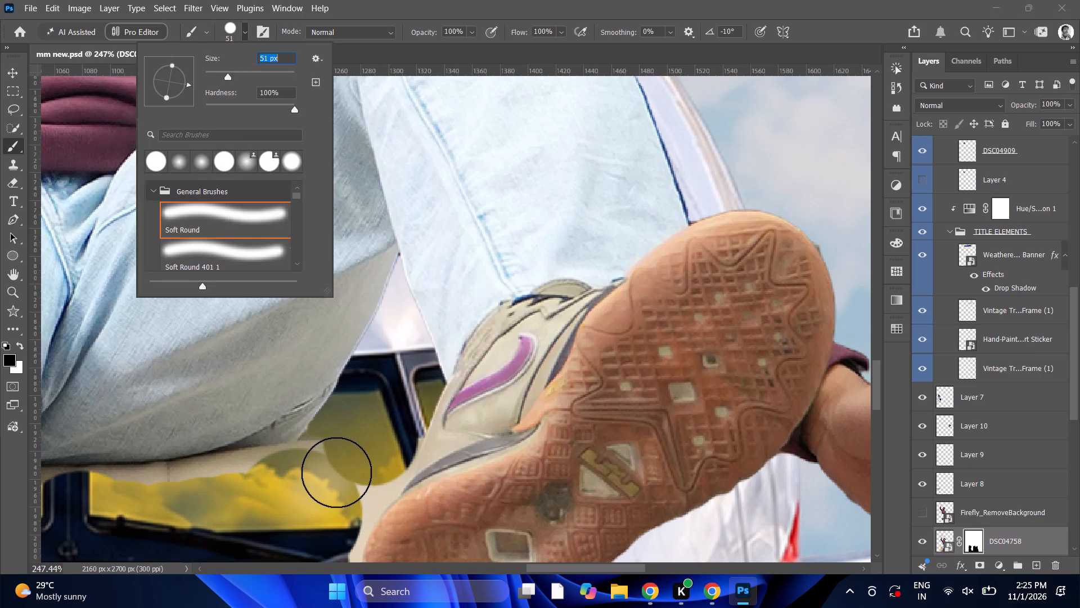
left_click(336, 465)
key("space")
scroll(336, 473, "up", 5)
key("space")
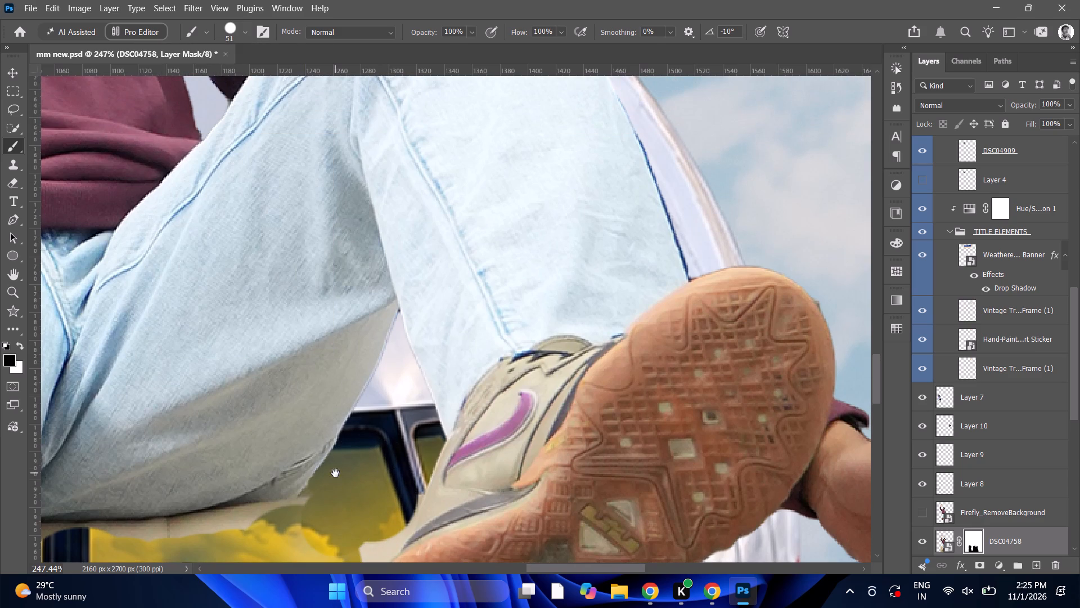
Mask out the beige strip under the seated man's thigh, following its lower edge across the yellow windshield with the 51 px brush.
scroll(377, 437, "up", 6, "alt")
scroll(376, 437, "down", 14)
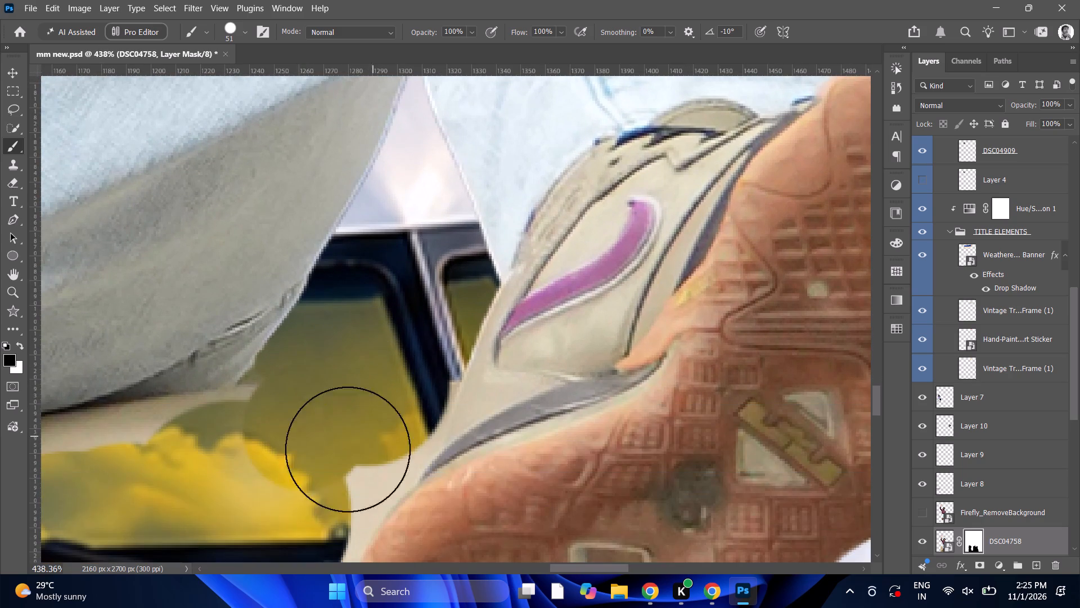
left_click(256, 447)
left_click(274, 437)
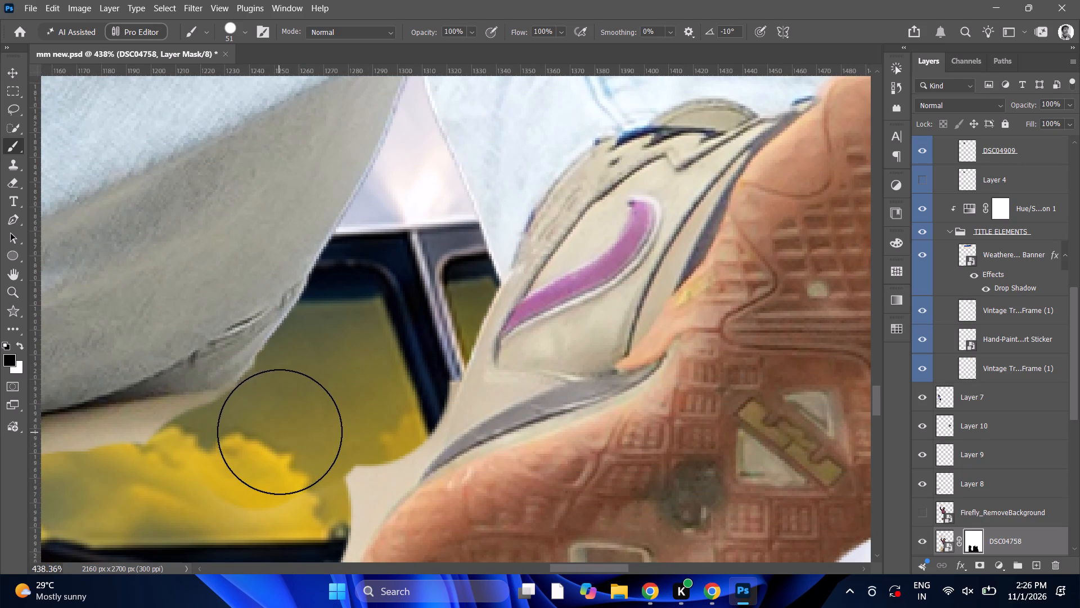
left_click(281, 431)
left_click(251, 444)
left_click_drag(229, 456, 187, 466)
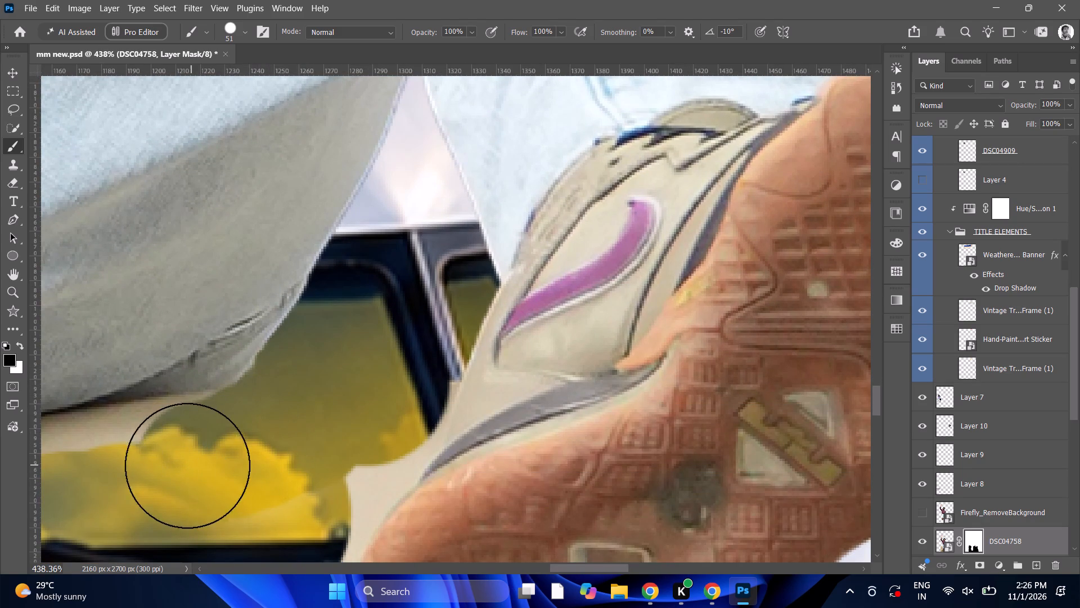
left_click_drag(187, 466, 177, 473)
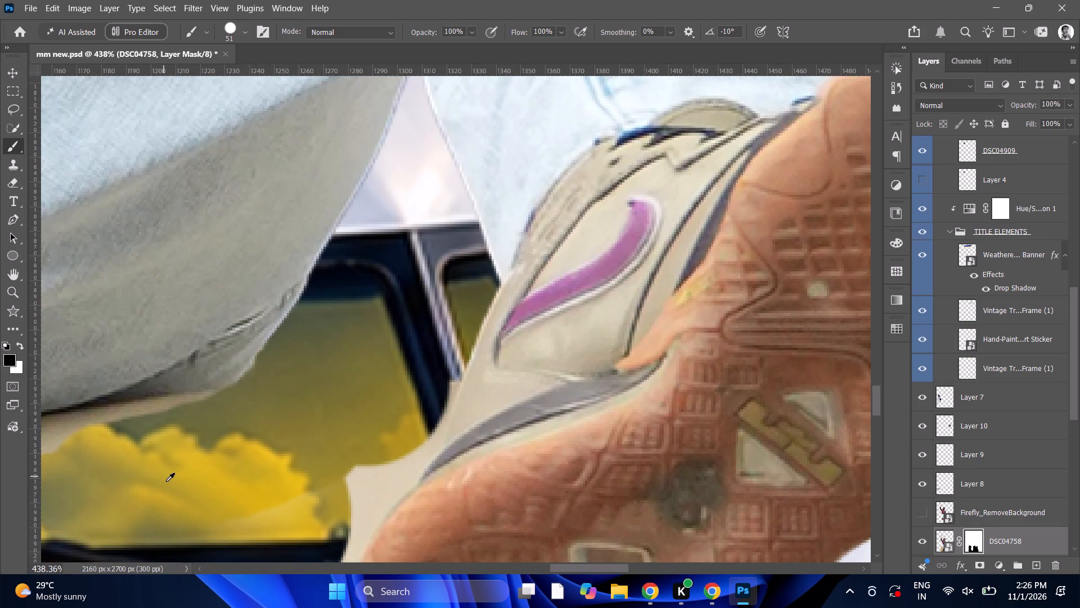
scroll(146, 469, "up", 5, "alt")
left_click(214, 450)
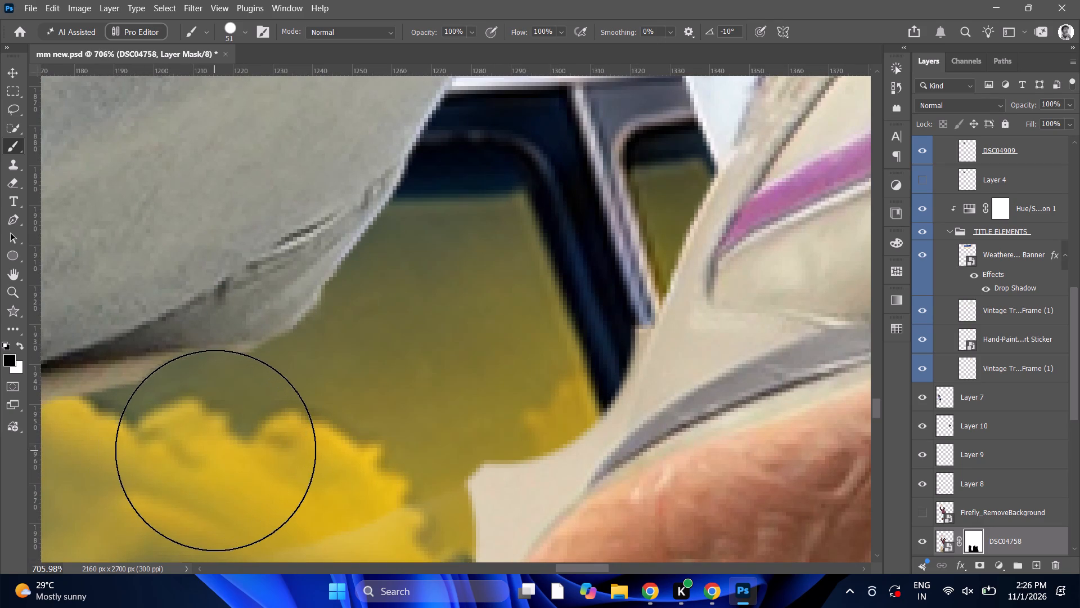
left_click(253, 450)
left_click(259, 449)
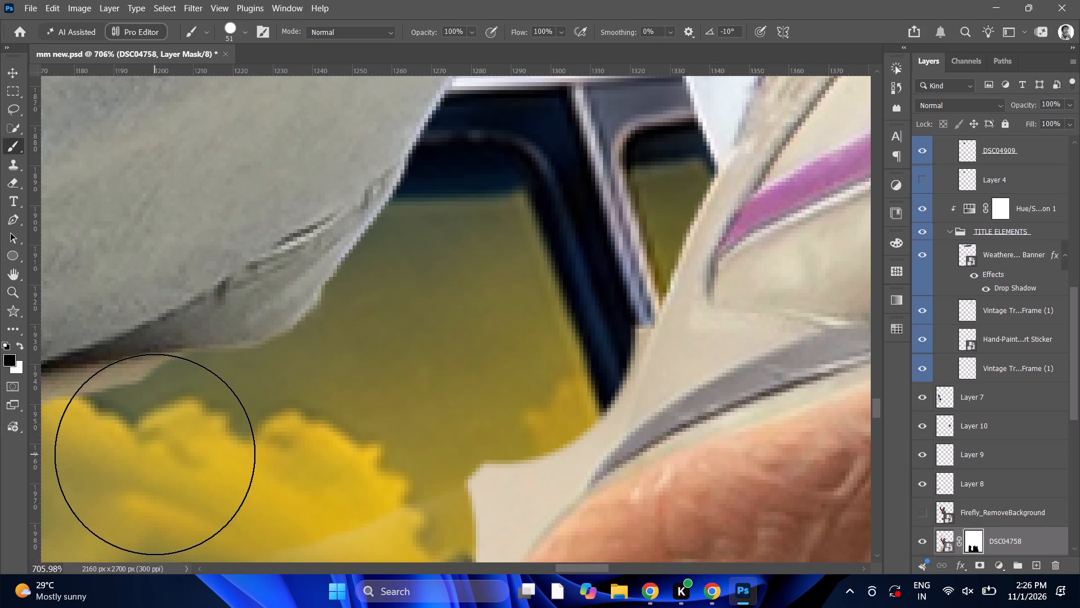
left_click(154, 454)
left_click(163, 454)
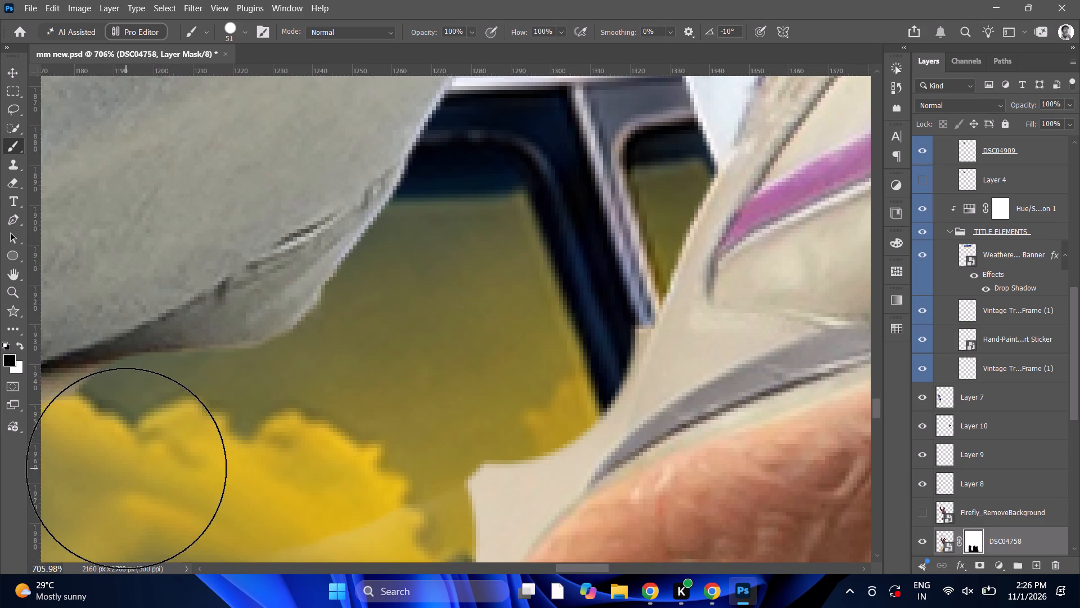
left_click(120, 468)
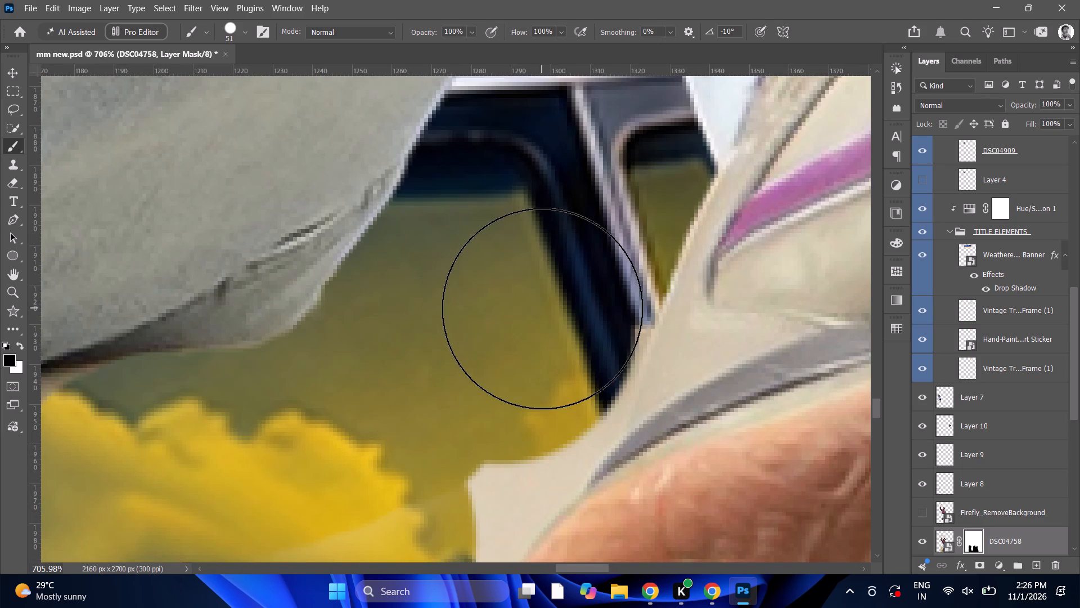
Mask out the beige remnant along the raised shoe's upper edge, down across the yellow windshield to its lower frame, with the 51 px brush.
left_click(551, 315)
left_click_drag(544, 340, 539, 351)
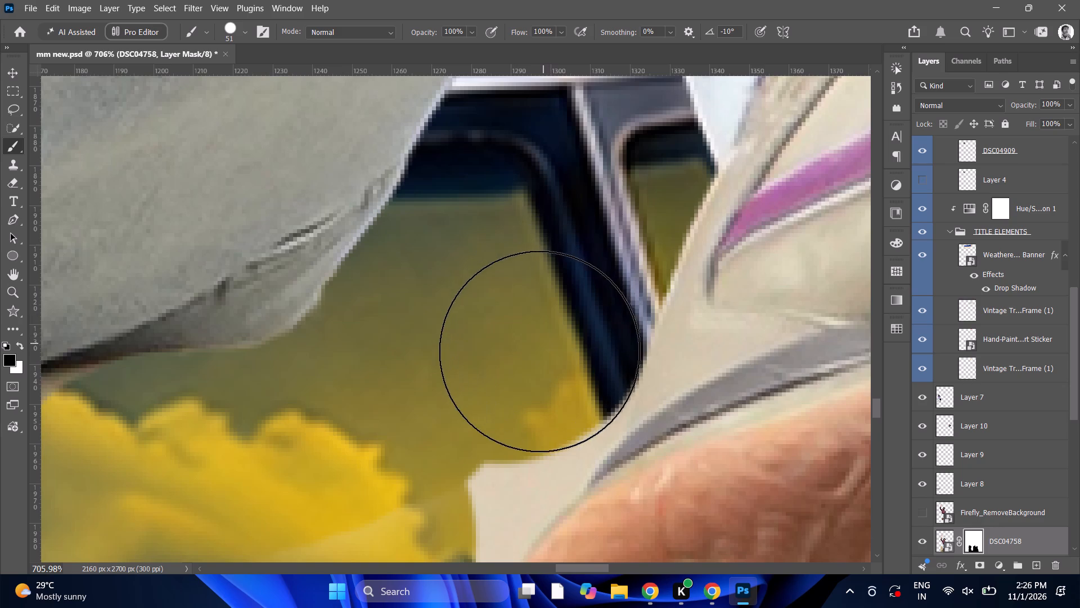
left_click_drag(539, 351, 423, 471)
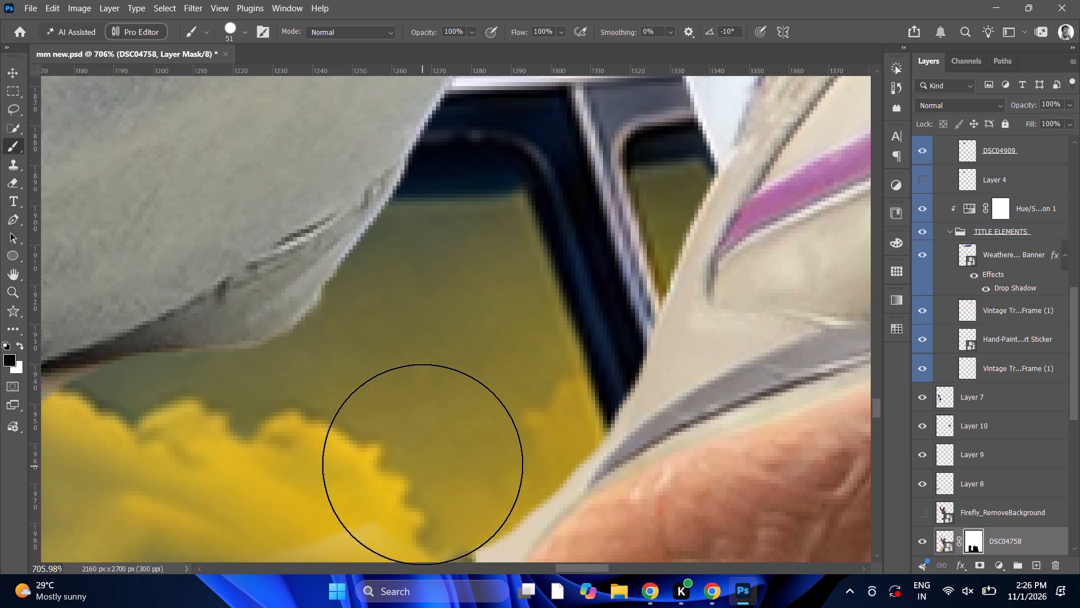
scroll(422, 464, "down", 11)
left_click(416, 400)
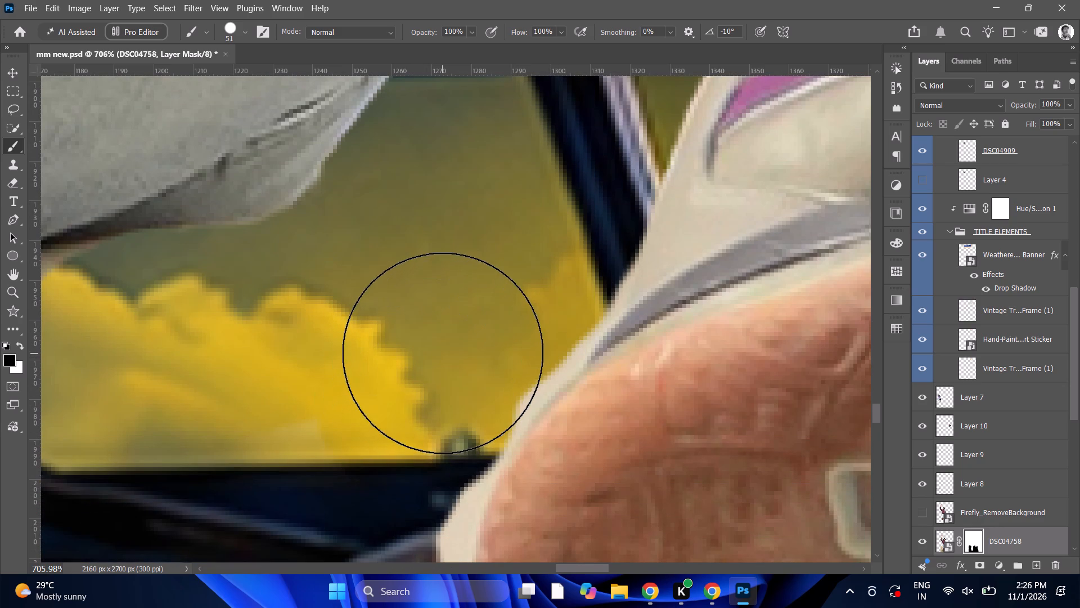
left_click(443, 353)
left_click(486, 305)
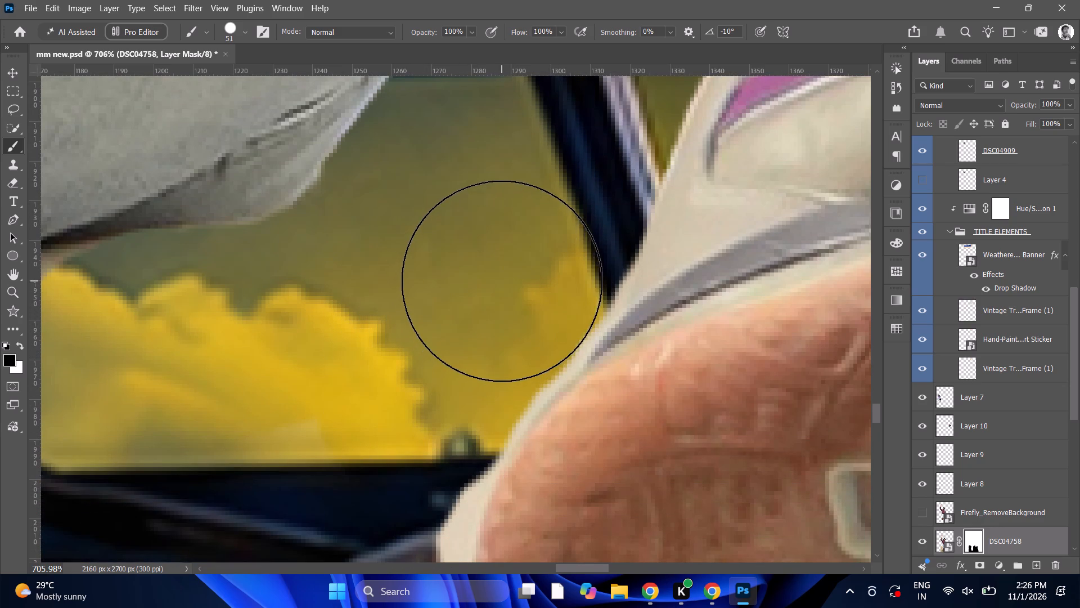
left_click_drag(499, 290, 377, 437)
scroll(377, 437, "down", 6)
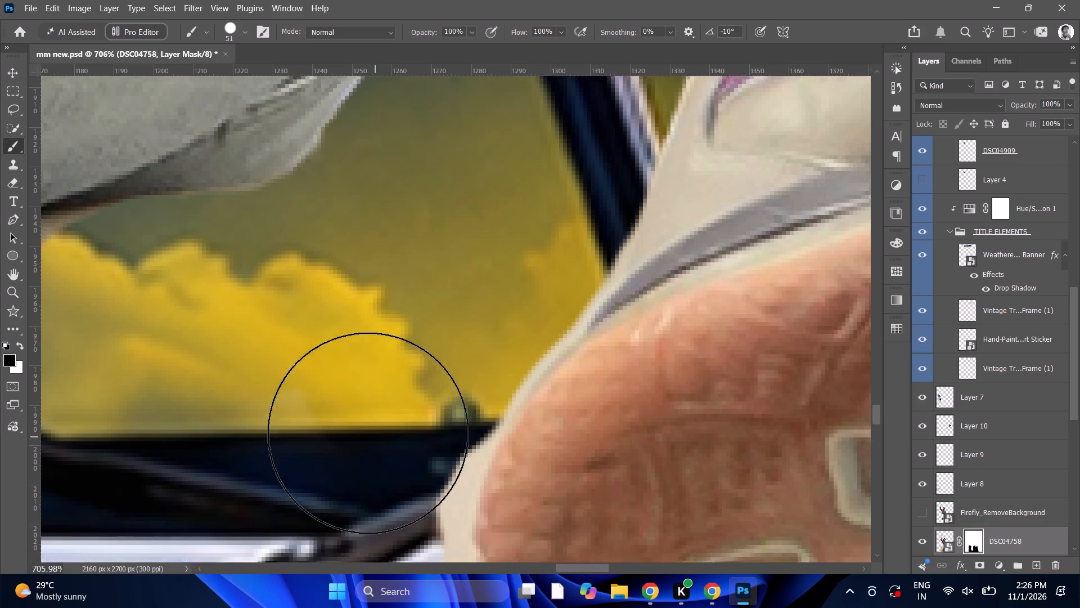
left_click(390, 395)
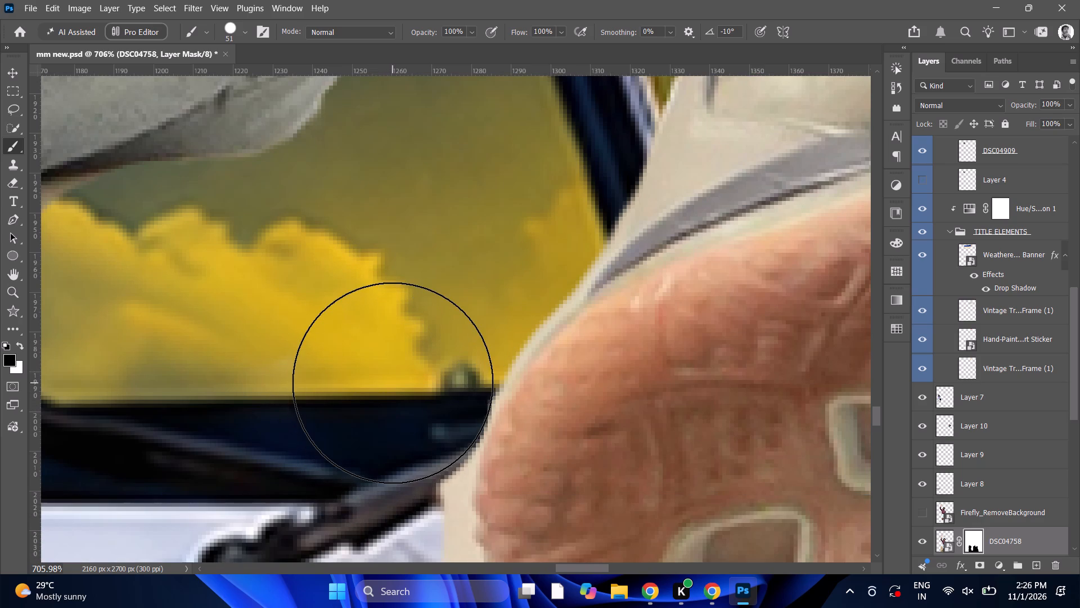
Brush out the beige edge beside the raised shoe's toe where it meets the windshield frame and wiper arm on DSC04758's mask.
scroll(393, 383, "down", 12, "alt")
scroll(417, 355, "up", 4, "alt")
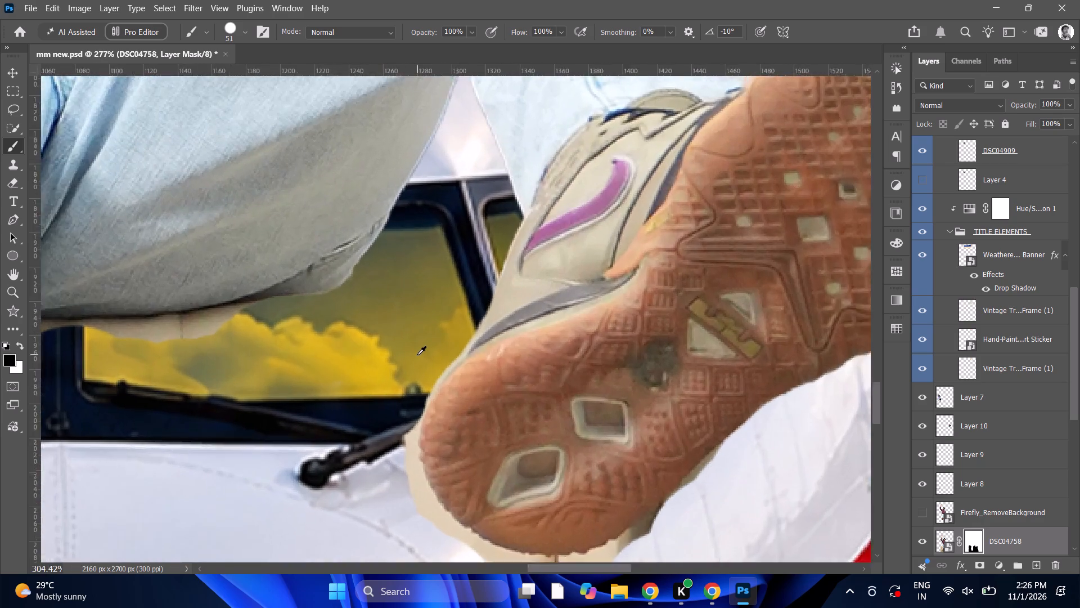
scroll(417, 355, "up", 7, "alt")
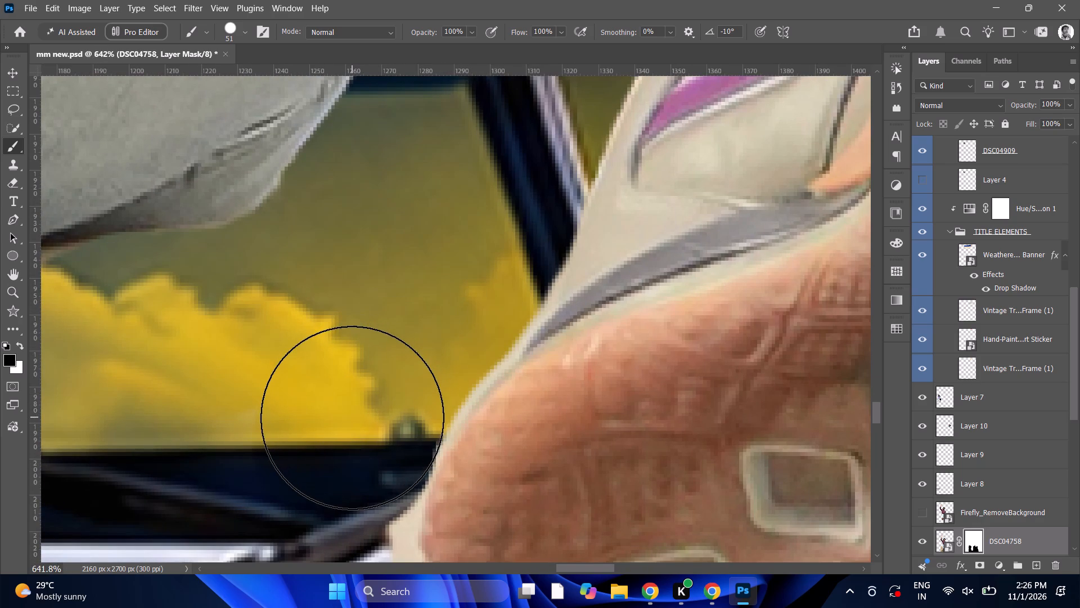
left_click(354, 424)
scroll(352, 419, "down", 10)
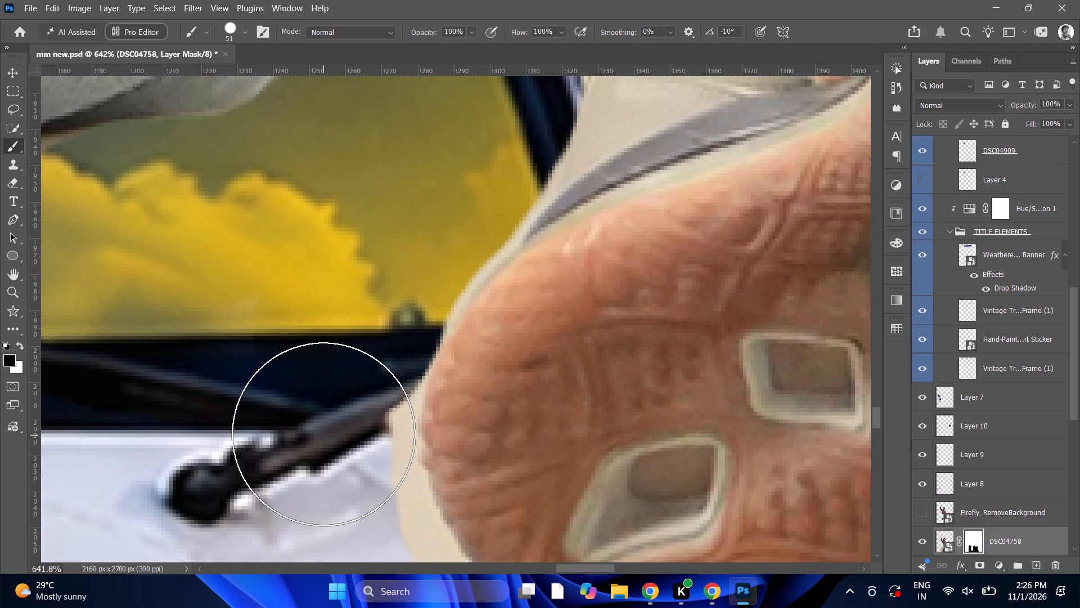
left_click(323, 434)
left_click(330, 395)
left_click(332, 376)
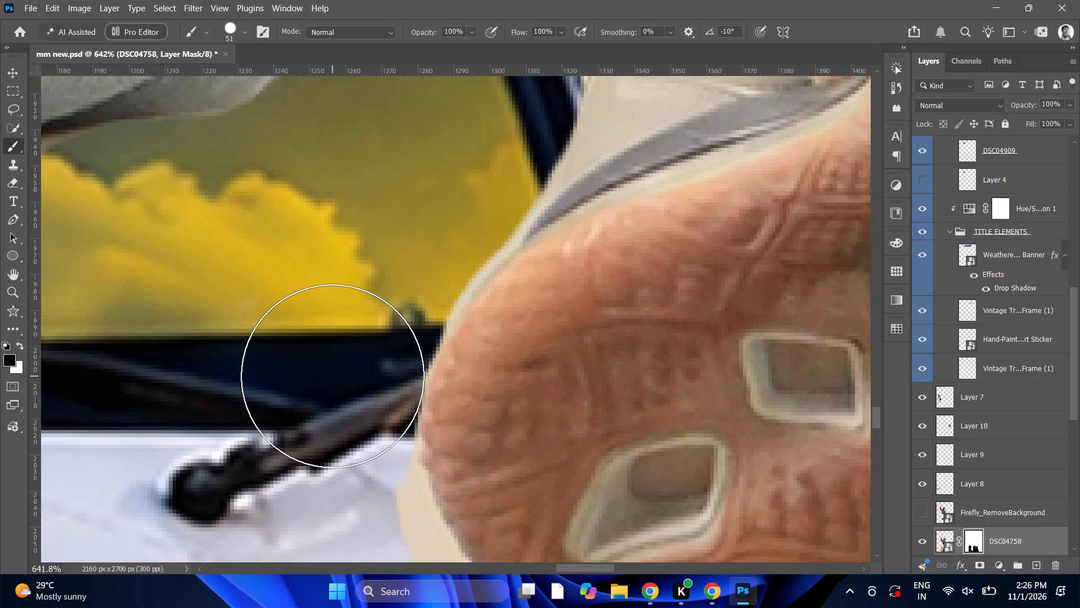
left_click_drag(332, 376, 327, 427)
Mask out the beige patch along the toe's curve below the wiper, over the plane's white nose.
scroll(327, 427, "down", 13)
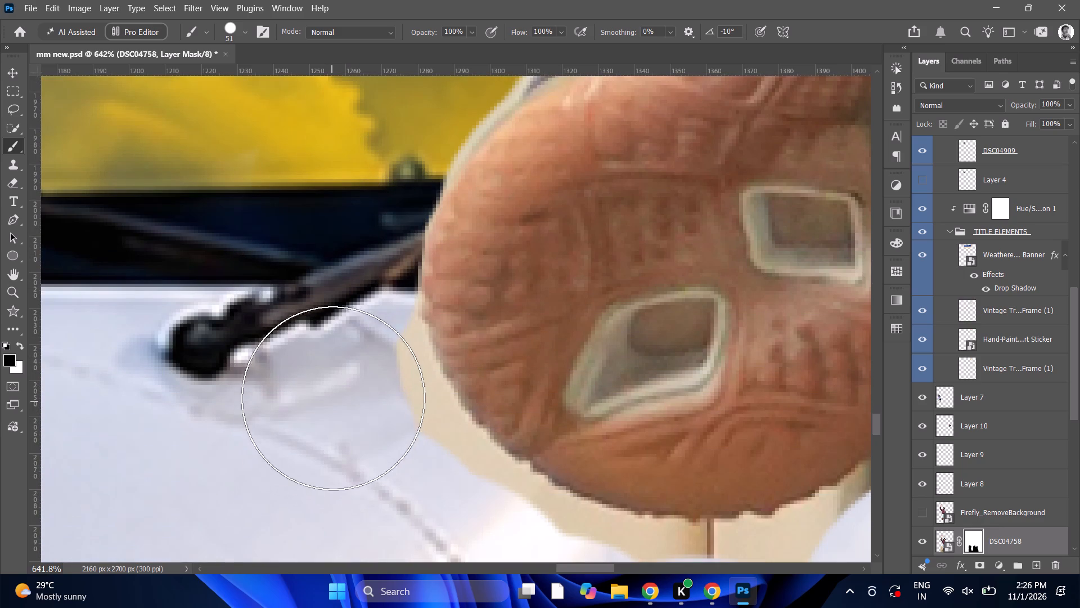
left_click(343, 374)
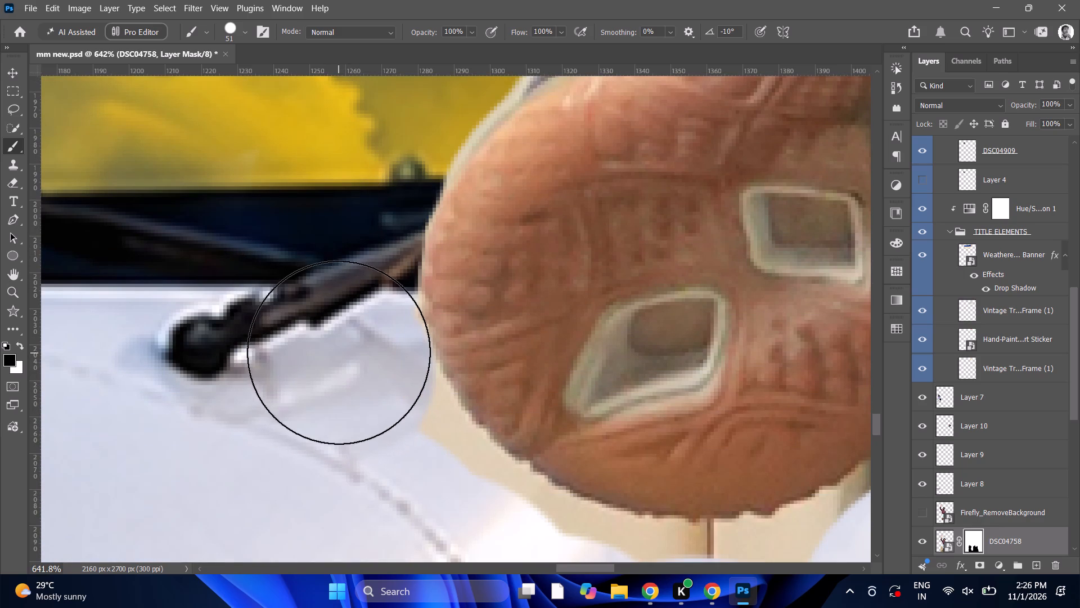
left_click(339, 350)
left_click(326, 315)
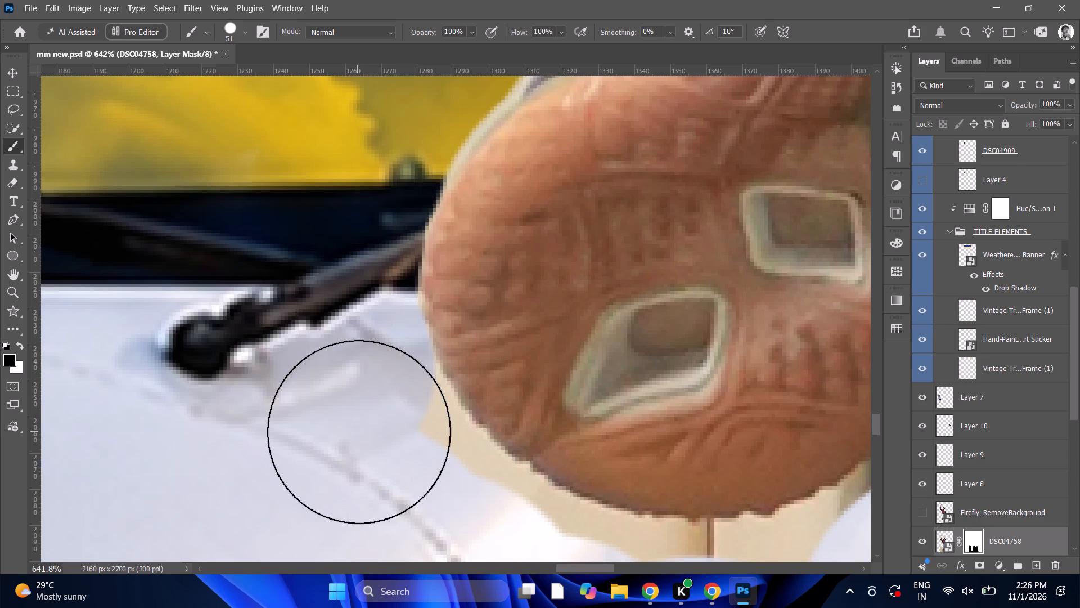
left_click(369, 436)
left_click(361, 415)
left_click(361, 415)
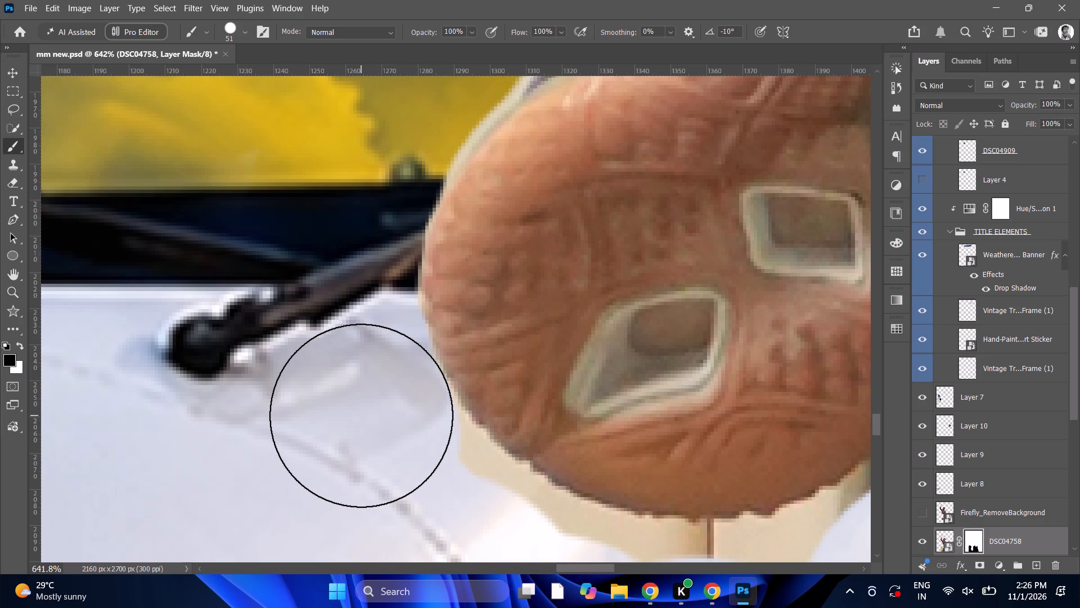
Mask out the leftover fringe along the raised sole's lower edge on the side facing the red stripe.
scroll(361, 415, "down", 5, "alt")
scroll(816, 395, "up", 3, "alt")
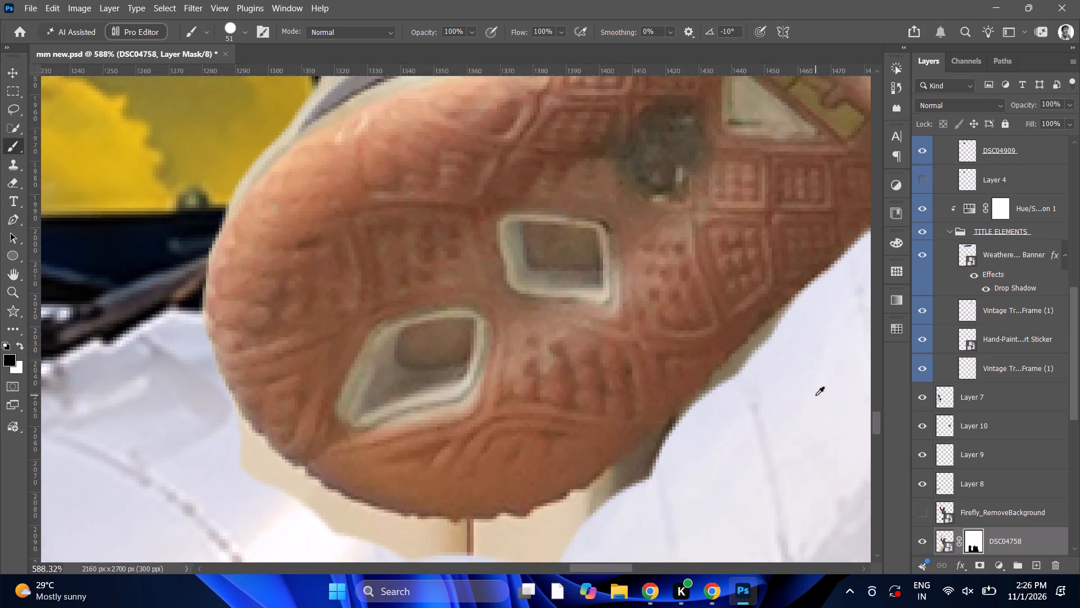
scroll(816, 395, "up", 3, "alt")
scroll(816, 391, "down", 4)
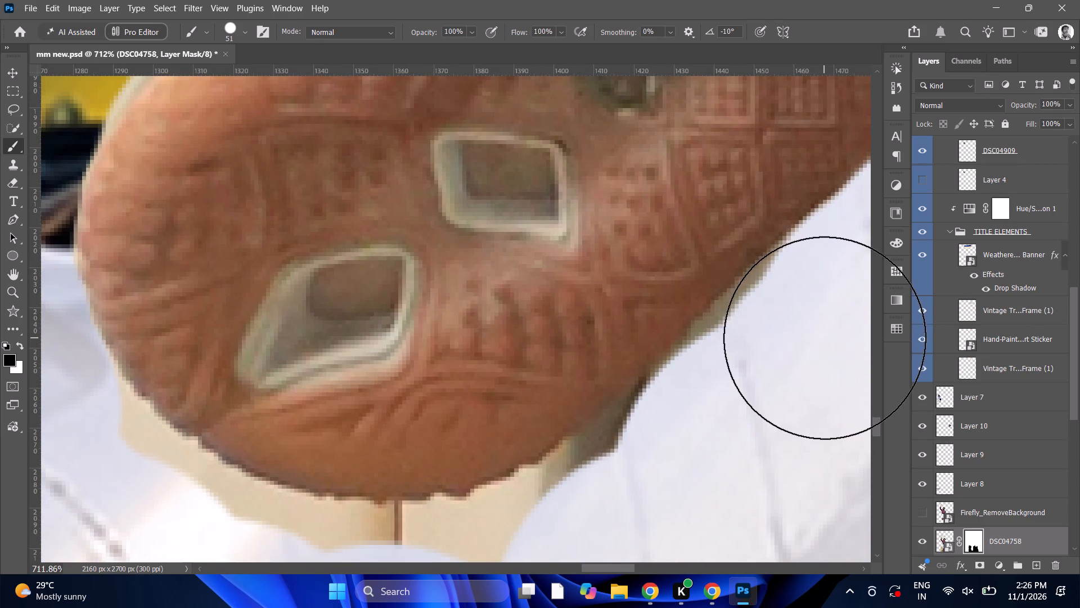
left_click(825, 338)
left_click(825, 334)
left_click(793, 373)
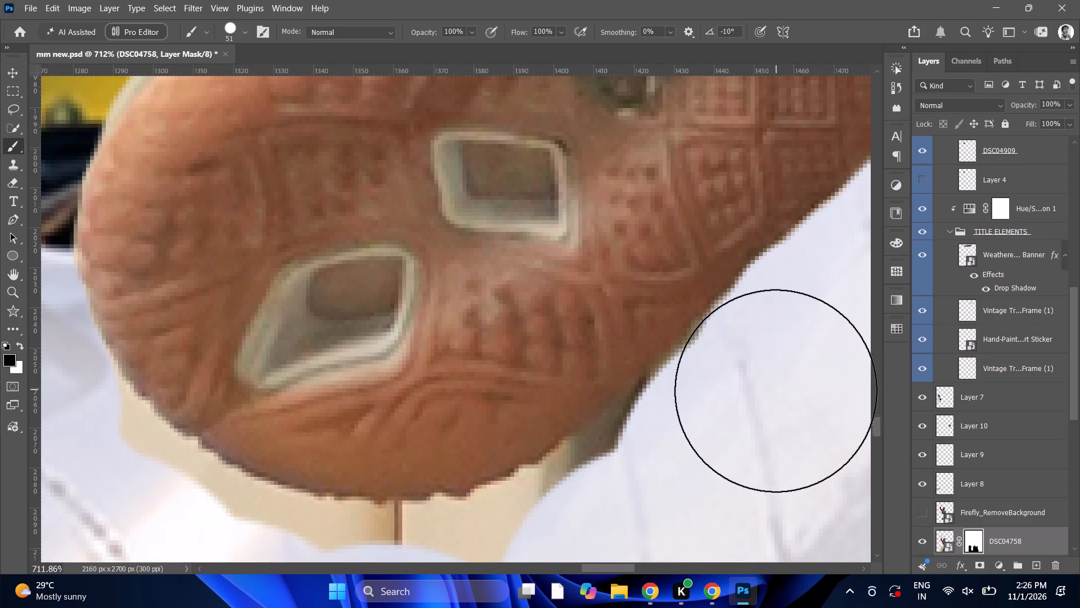
left_click(776, 391)
left_click(769, 395)
left_click(769, 395)
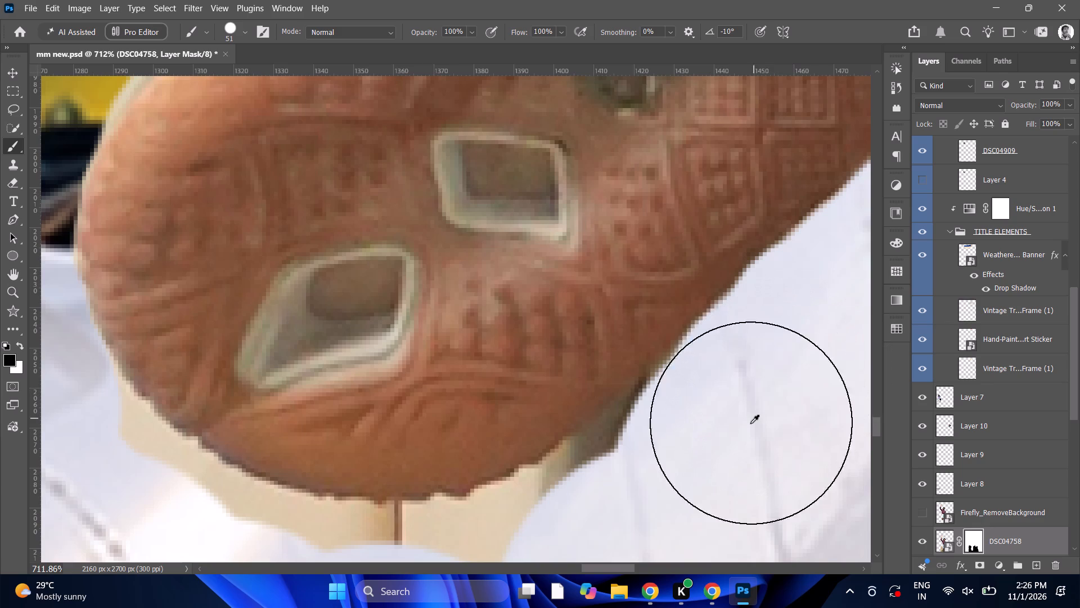
Brush out the bulk of the beige seat remnant beneath the raised shoe's toe on DSC04758's mask at 51 px.
scroll(750, 423, "down", 16, "alt")
scroll(749, 423, "down", 5, "alt")
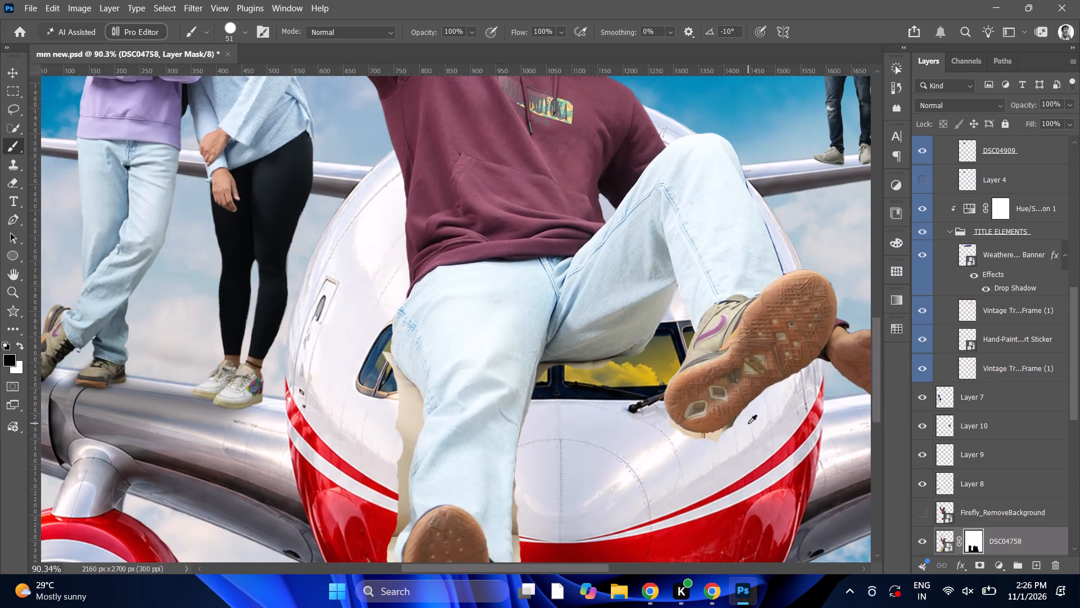
scroll(804, 399, "down", 5, "alt")
scroll(792, 415, "up", 19, "alt")
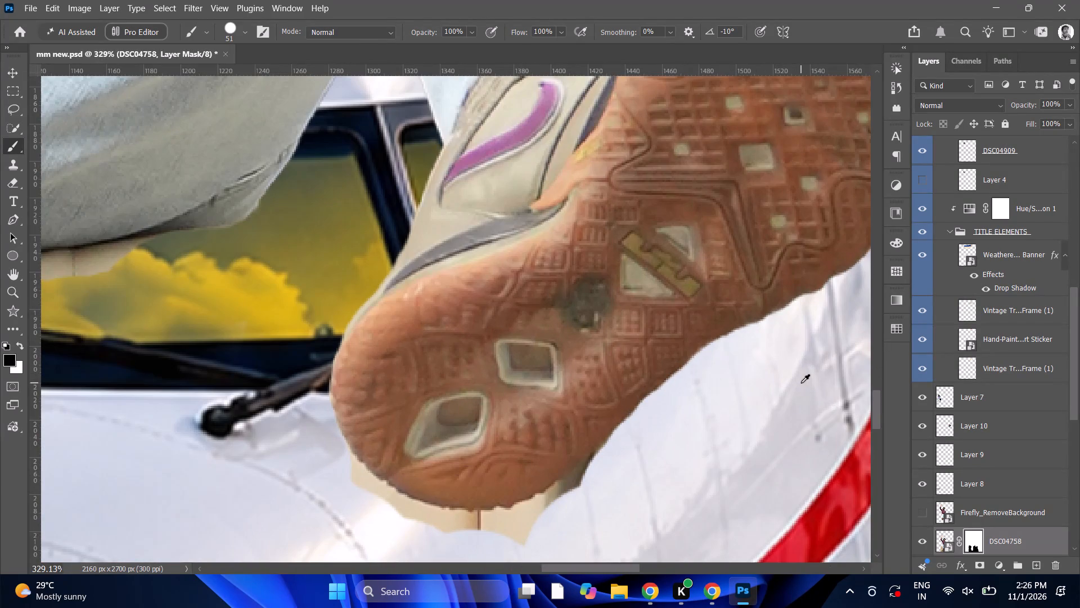
scroll(553, 482, "down", 2)
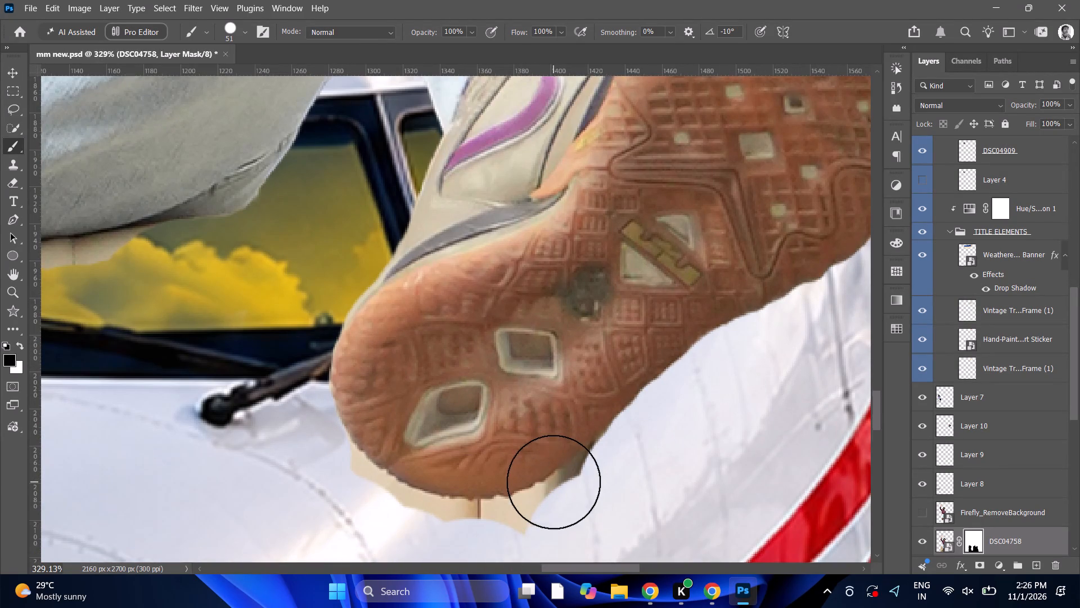
scroll(553, 482, "down", 4)
left_click_drag(616, 429, 605, 441)
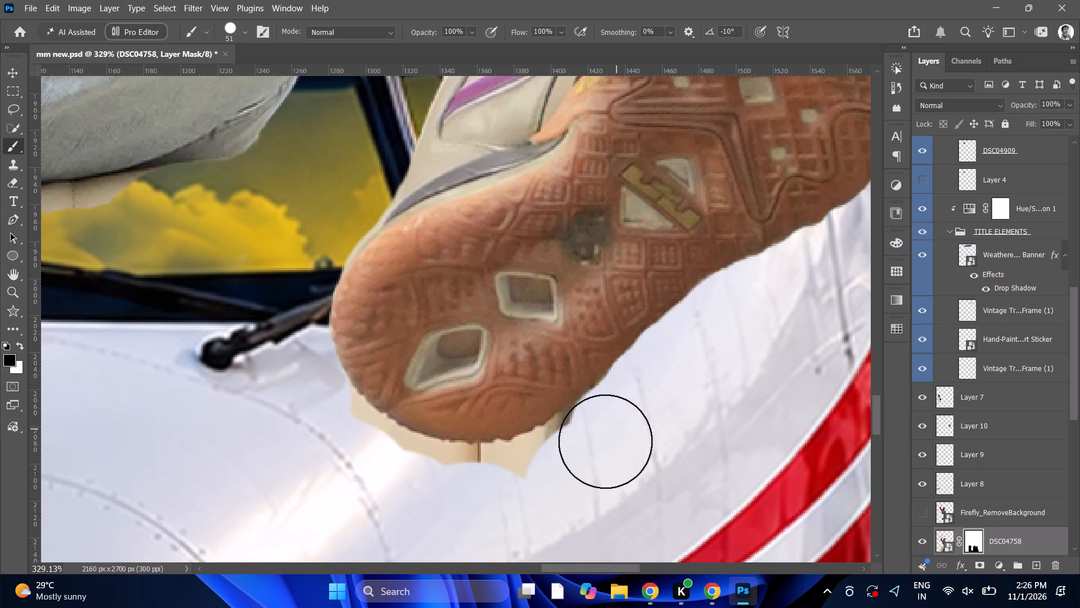
left_click_drag(605, 441, 387, 489)
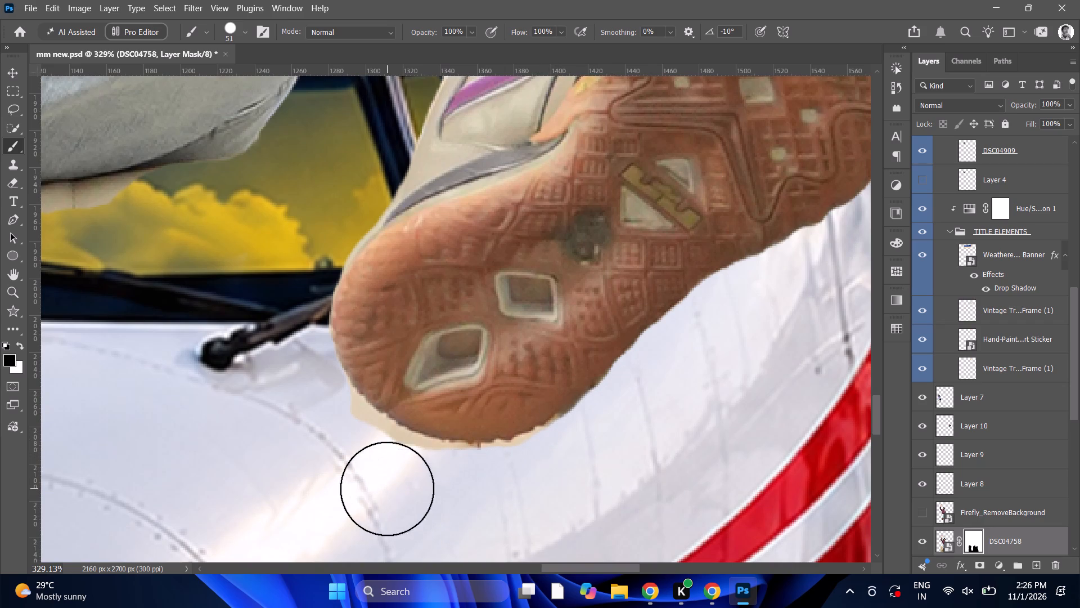
left_click_drag(387, 489, 319, 433)
Trim the remaining thin beige fringe around the raised shoe's toe, following the sole's curved lower edge with the 51 px brush.
scroll(319, 433, "up", 6, "alt")
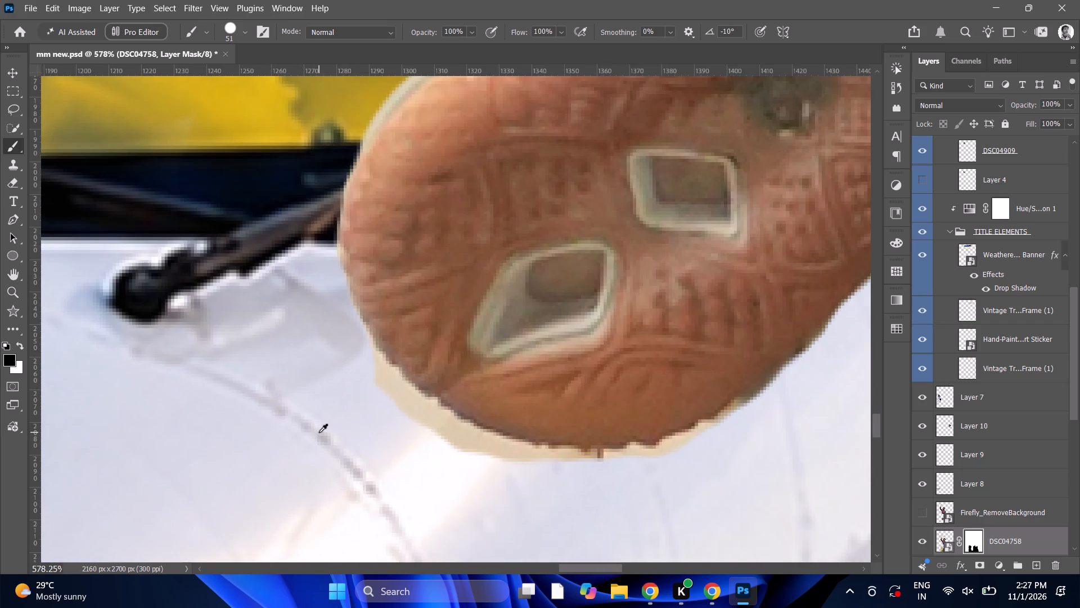
left_click(330, 427)
left_click(325, 417)
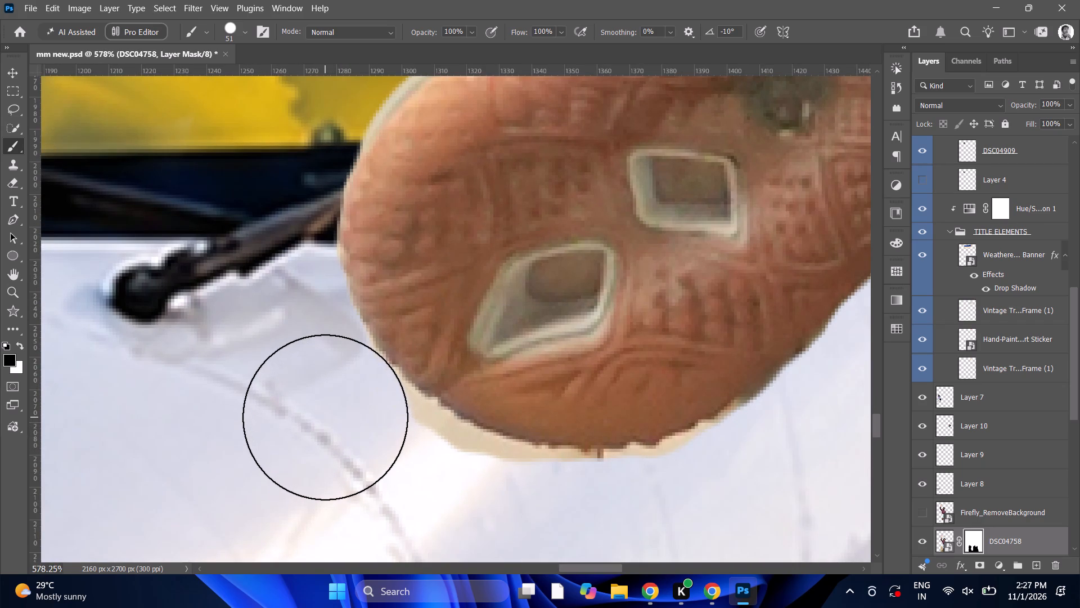
left_click_drag(328, 421, 421, 496)
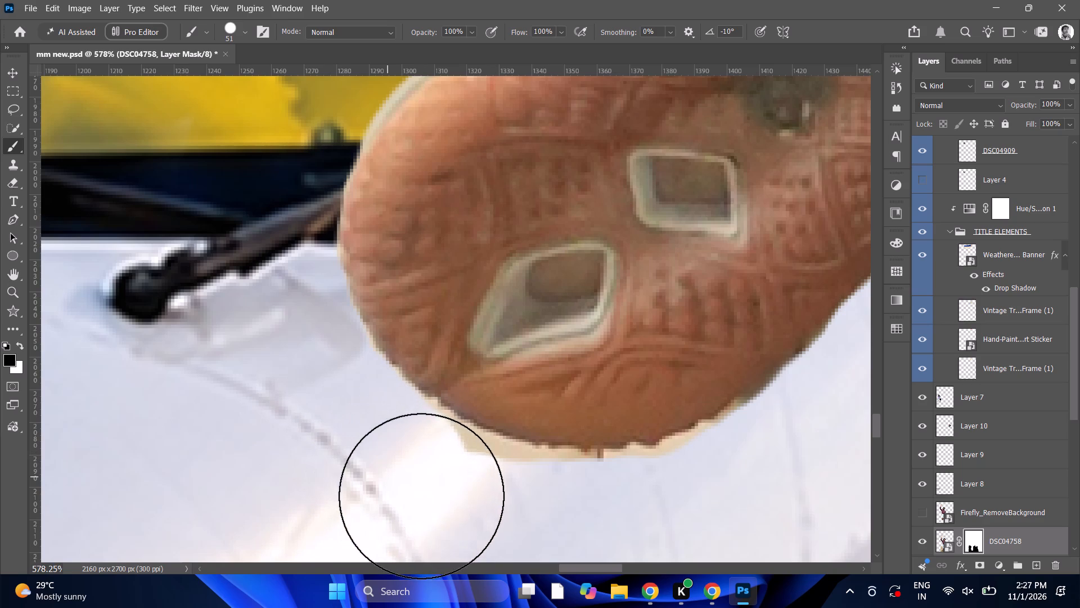
left_click_drag(421, 496, 705, 515)
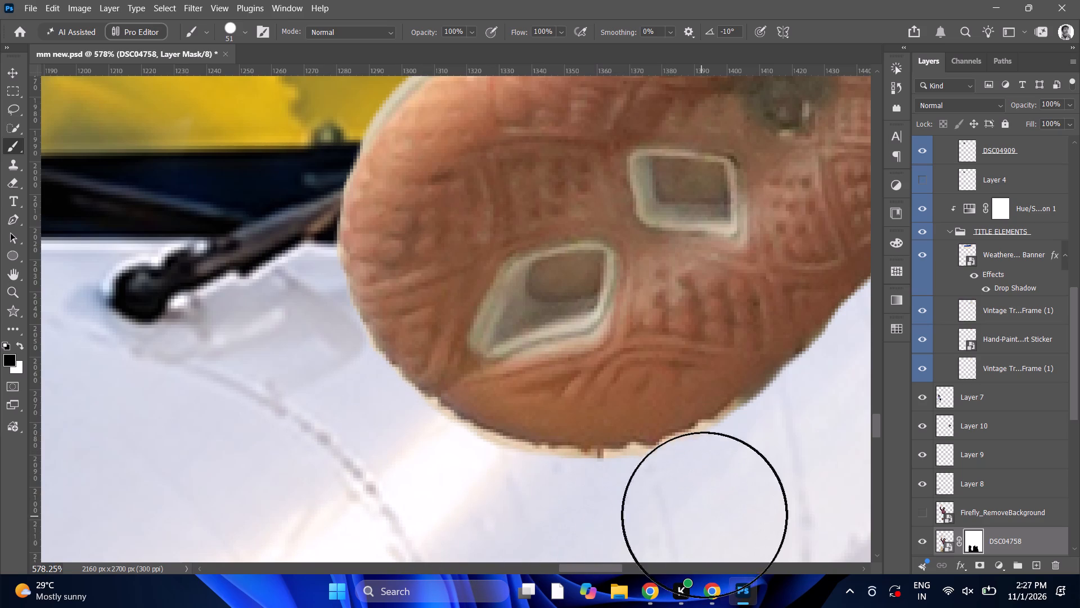
left_click_drag(705, 515, 757, 486)
left_click_drag(745, 494, 680, 528)
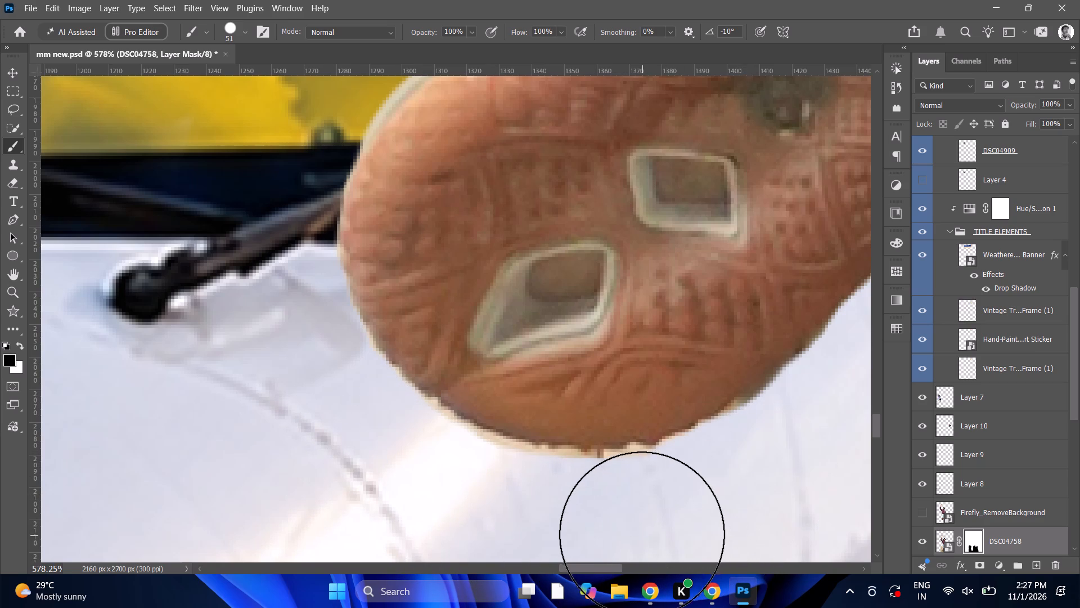
left_click(636, 529)
left_click_drag(588, 537, 564, 540)
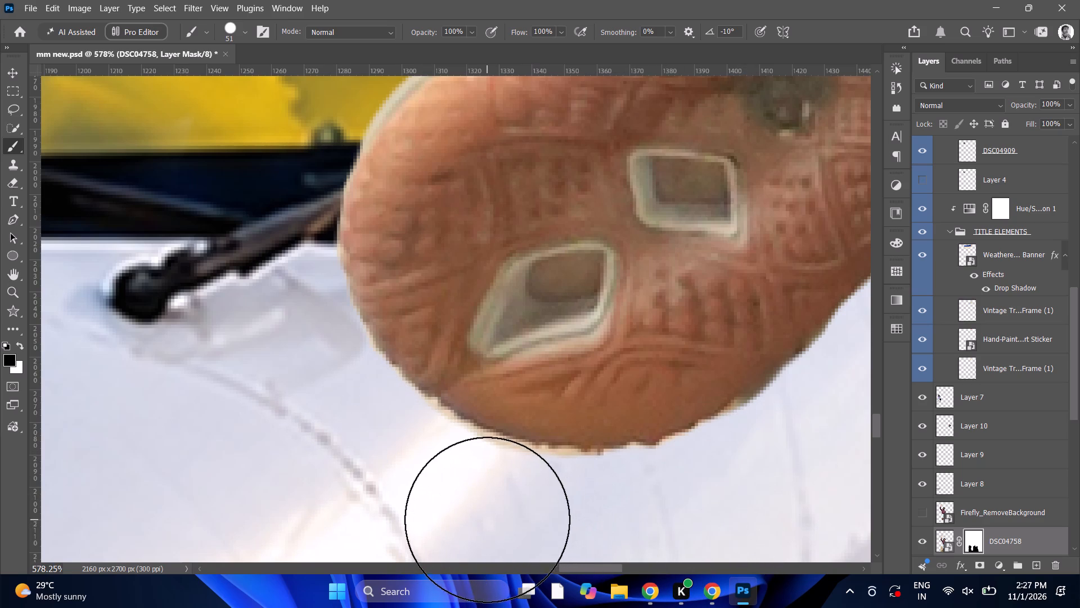
left_click_drag(452, 506, 485, 512)
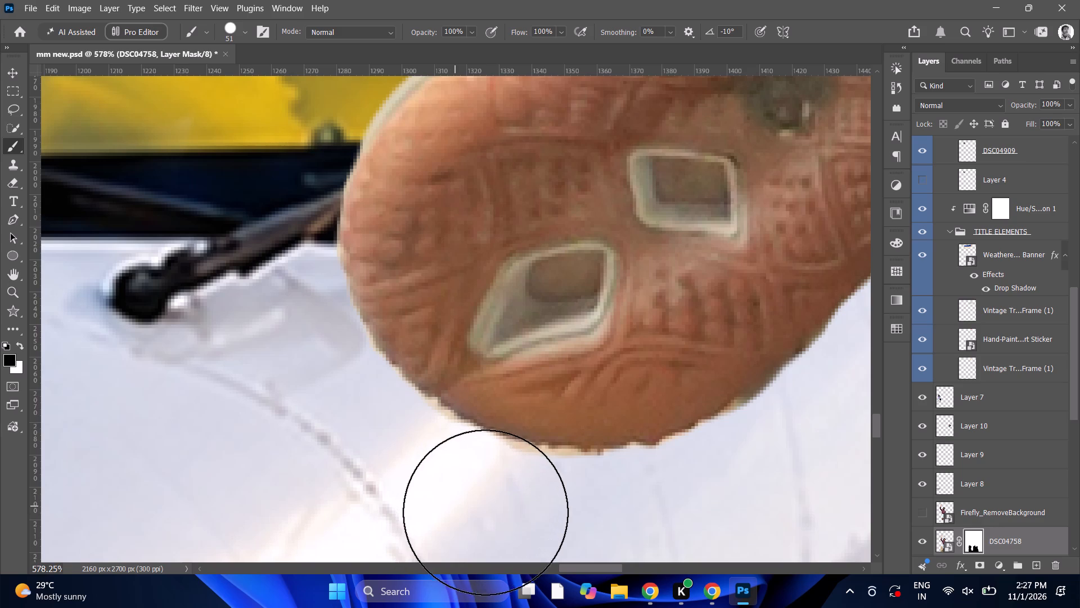
left_click_drag(485, 512, 638, 531)
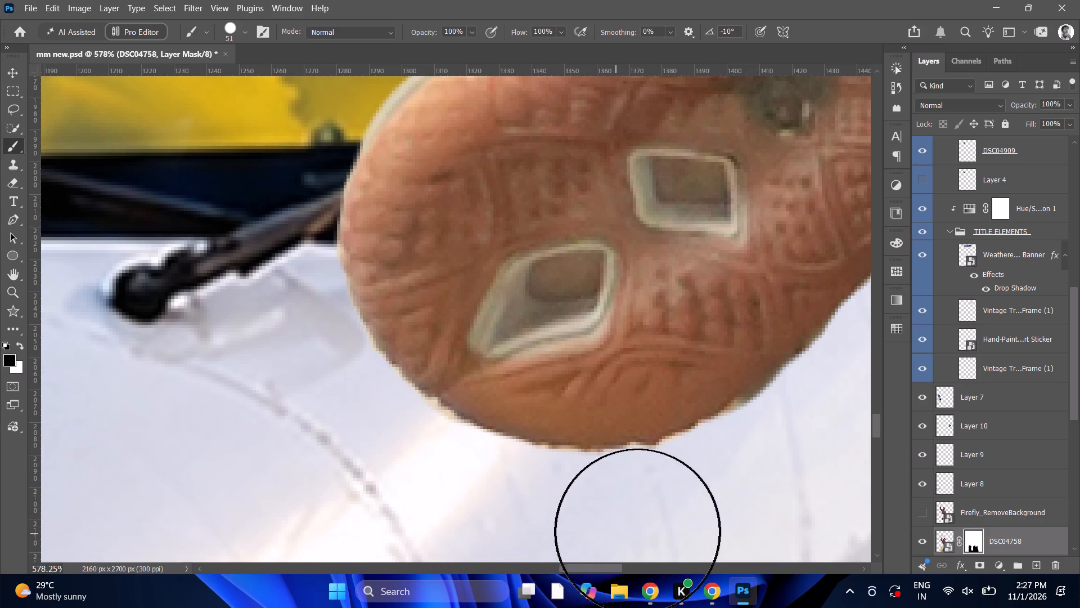
left_click_drag(638, 531, 655, 530)
left_click_drag(770, 479, 782, 470)
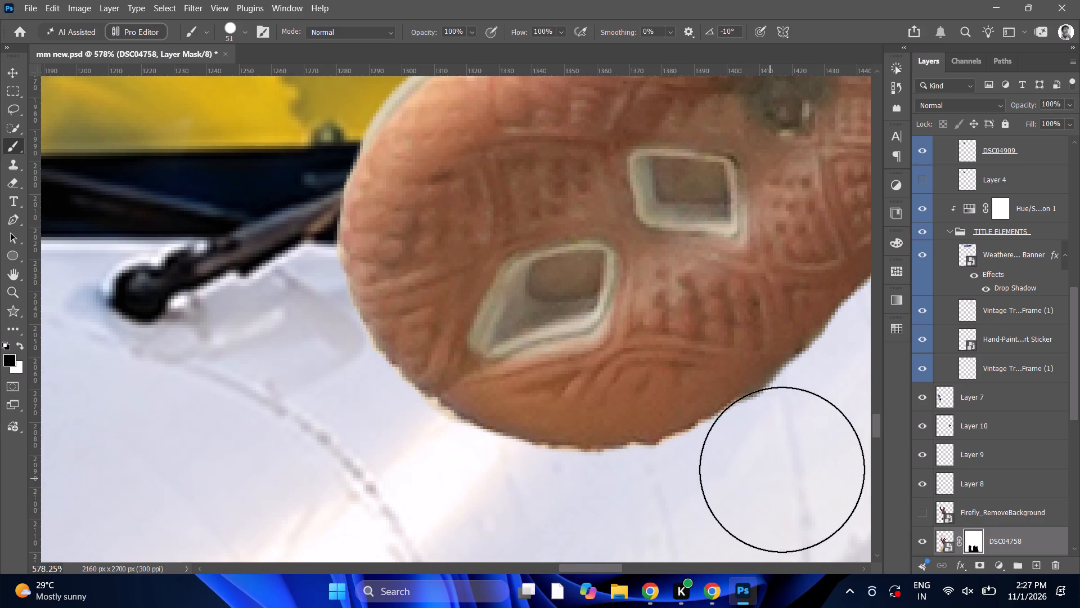
left_click_drag(782, 470, 604, 538)
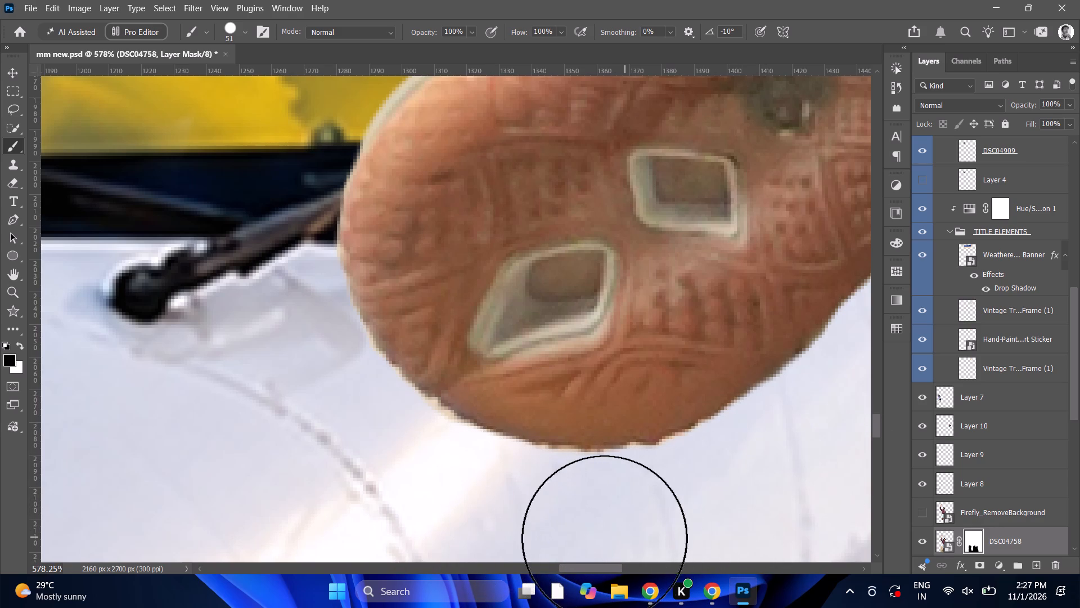
left_click_drag(604, 538, 597, 538)
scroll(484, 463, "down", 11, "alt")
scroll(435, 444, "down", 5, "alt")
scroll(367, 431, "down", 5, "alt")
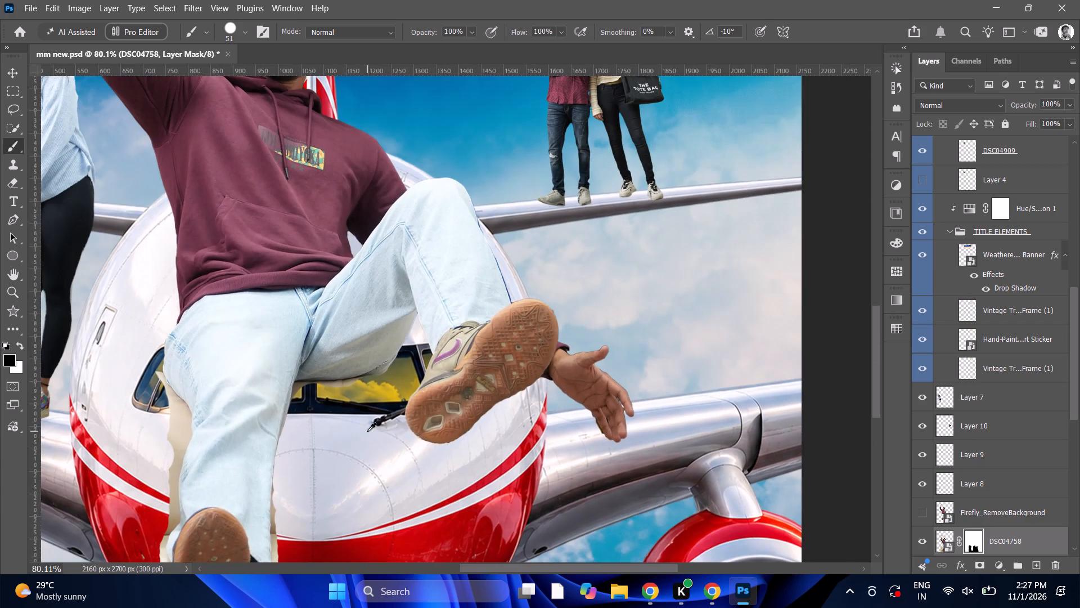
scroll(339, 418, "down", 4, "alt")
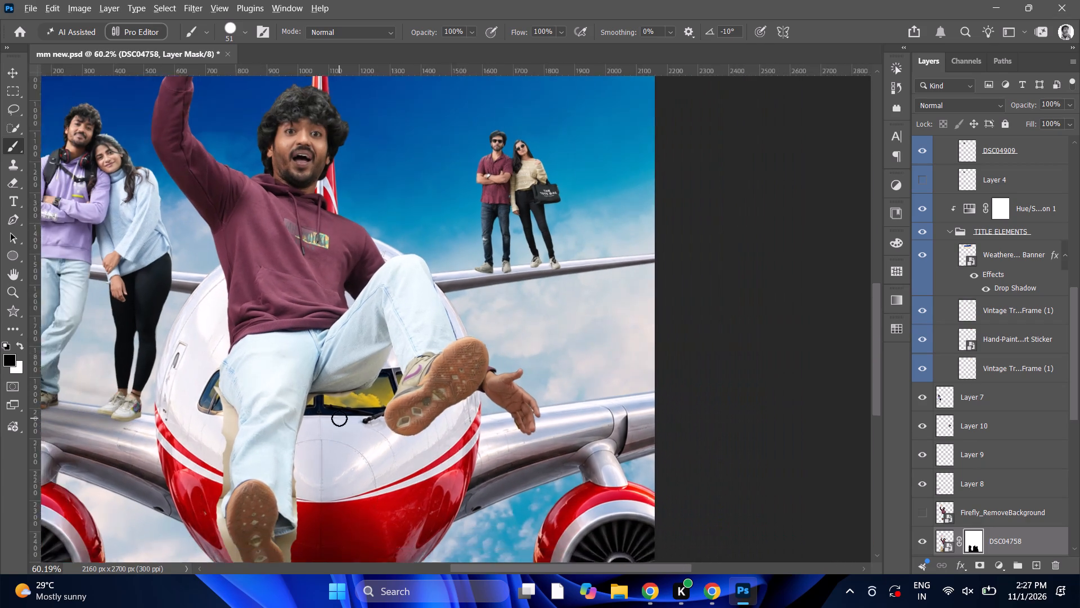
Trim the end of the beige seat strip under the raised thigh, over the yellow cockpit window, on DSC04758's mask at 51 px.
scroll(339, 418, "down", 2, "alt")
scroll(314, 388, "up", 5, "alt")
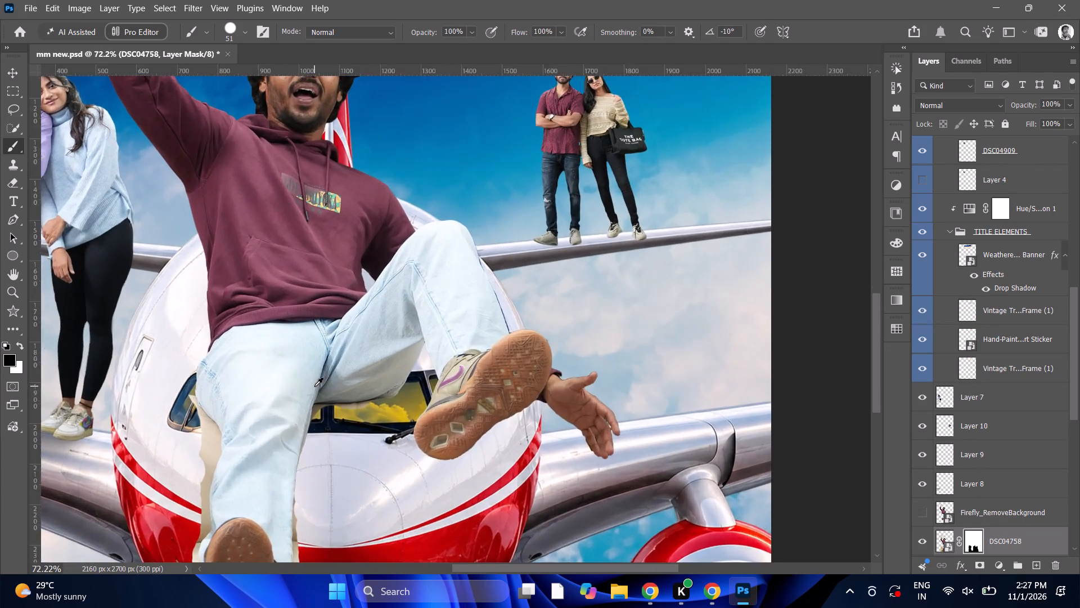
scroll(314, 386, "up", 19, "alt")
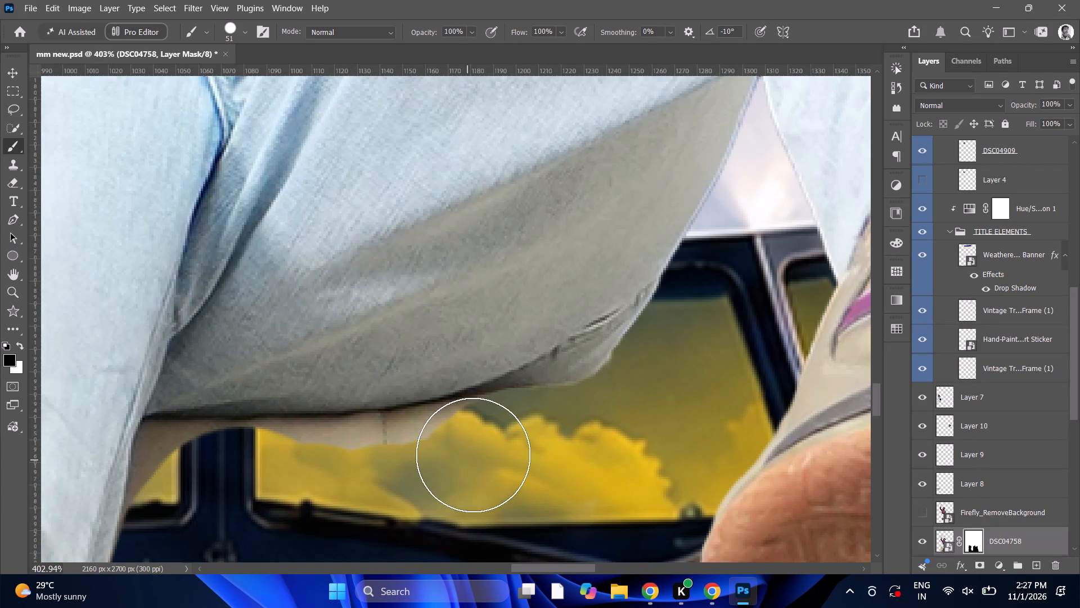
left_click(487, 451)
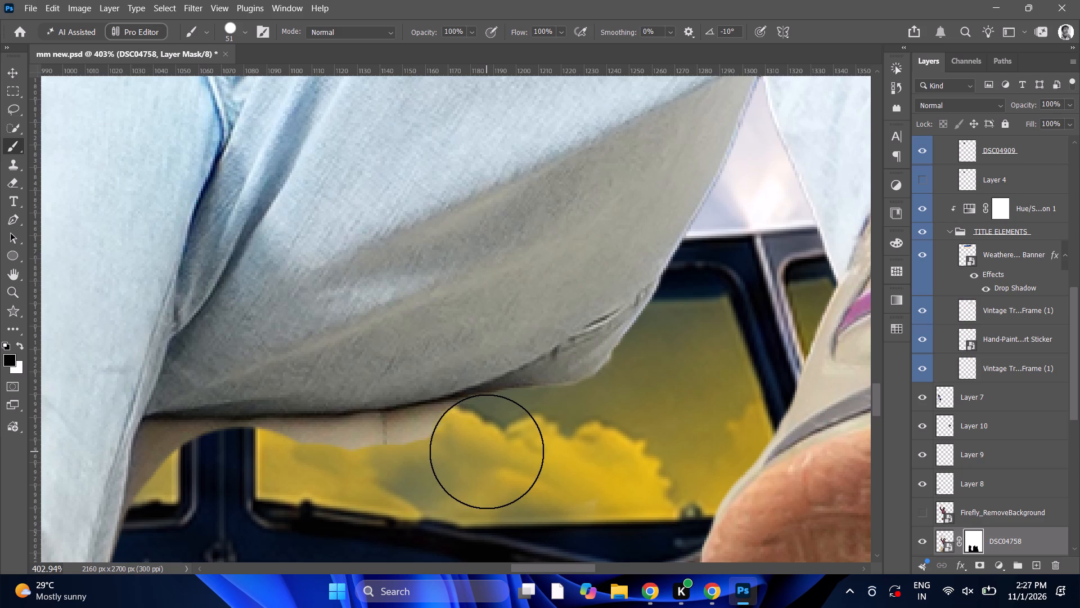
left_click_drag(478, 454, 499, 449)
scroll(467, 459, "down", 5, "alt")
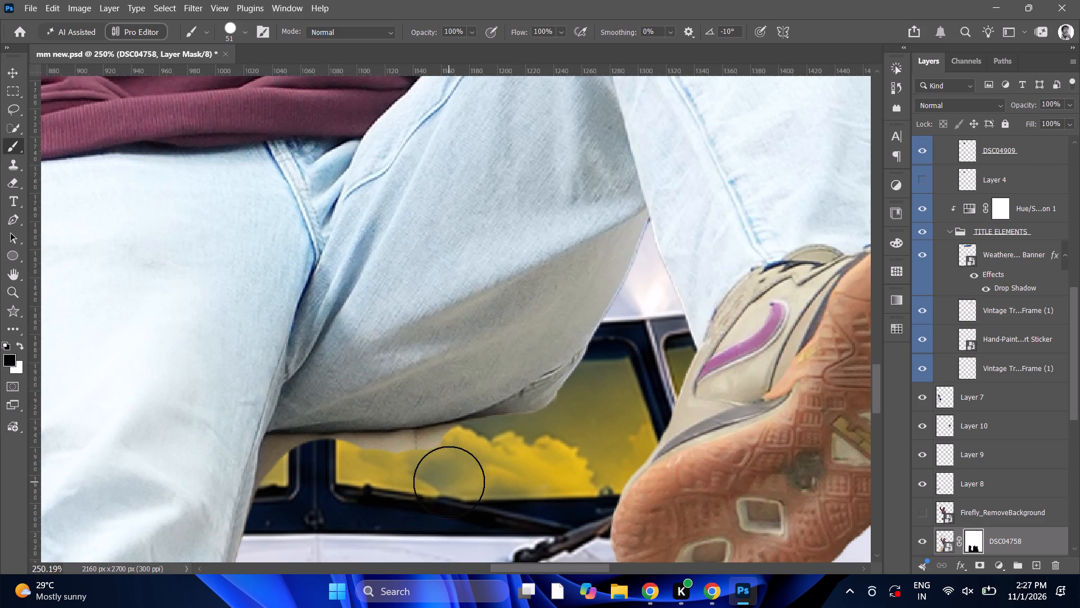
left_click(453, 465)
scroll(453, 465, "up", 10, "alt")
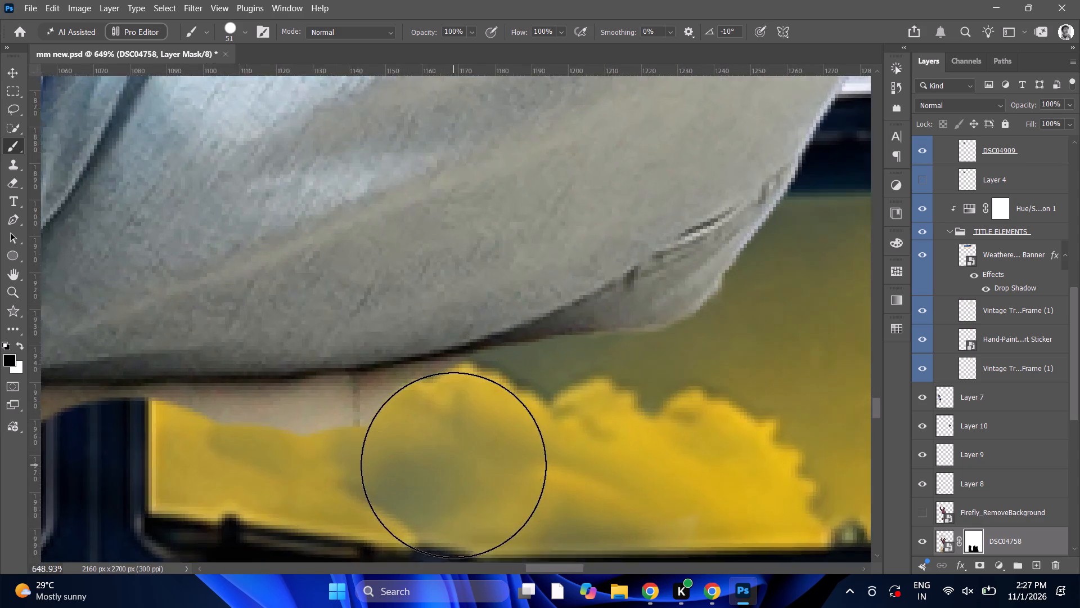
scroll(453, 465, "up", 1, "alt")
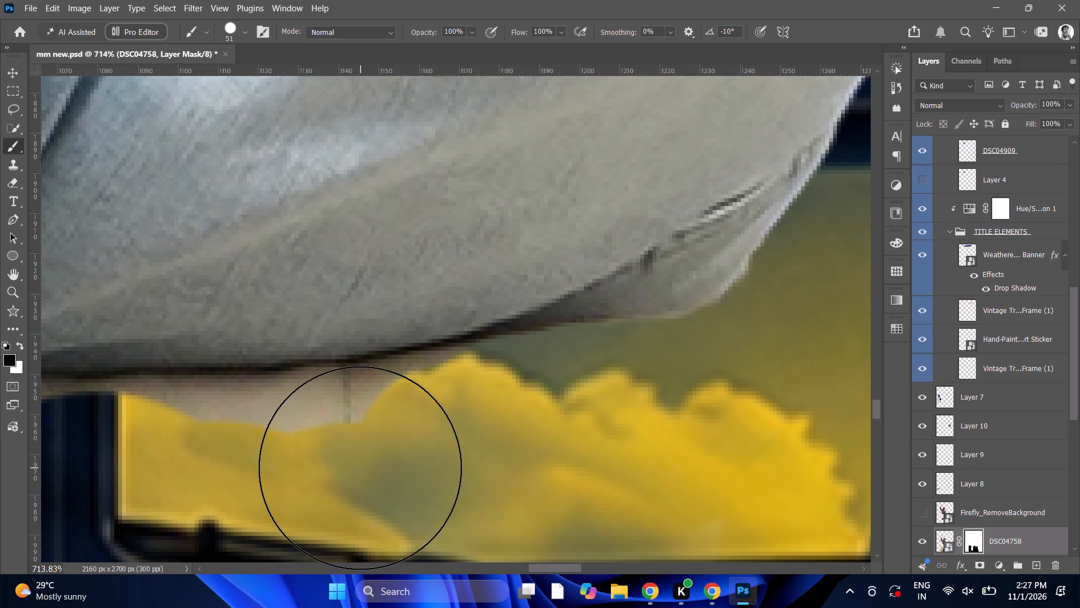
Mask out the rest of the beige strip along the thigh's underside, from the yellow window across to the dark window pillar.
scroll(360, 468, "down", 16, "alt")
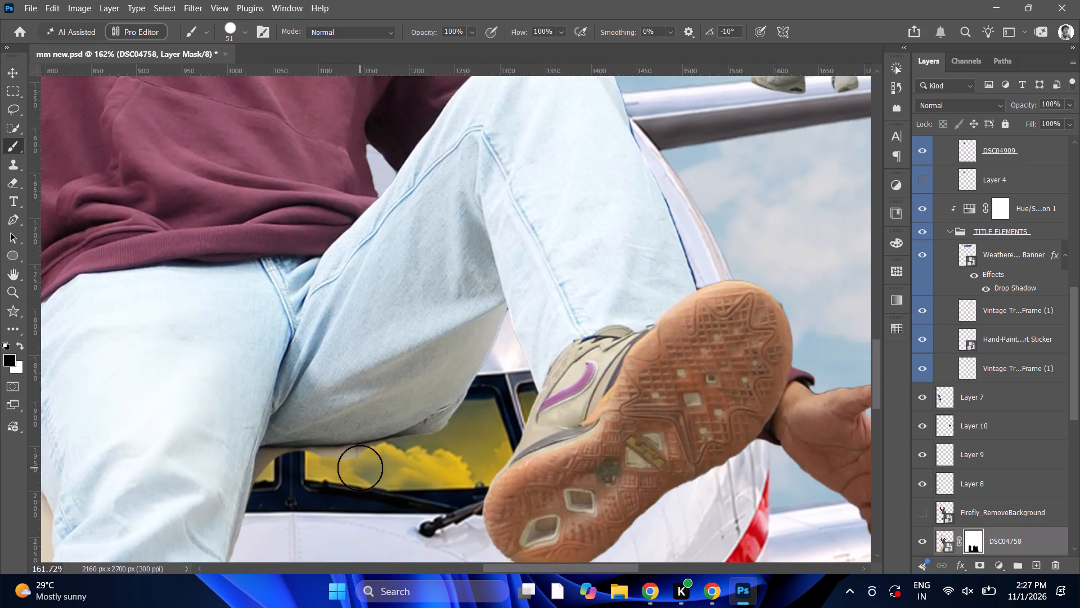
scroll(360, 468, "up", 14, "alt")
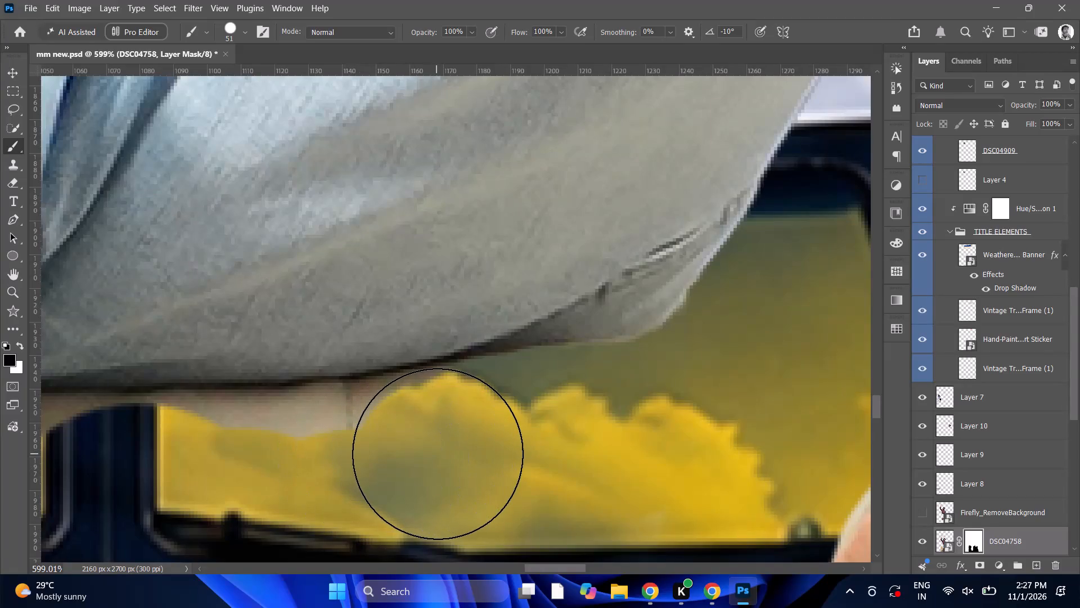
left_click(438, 454)
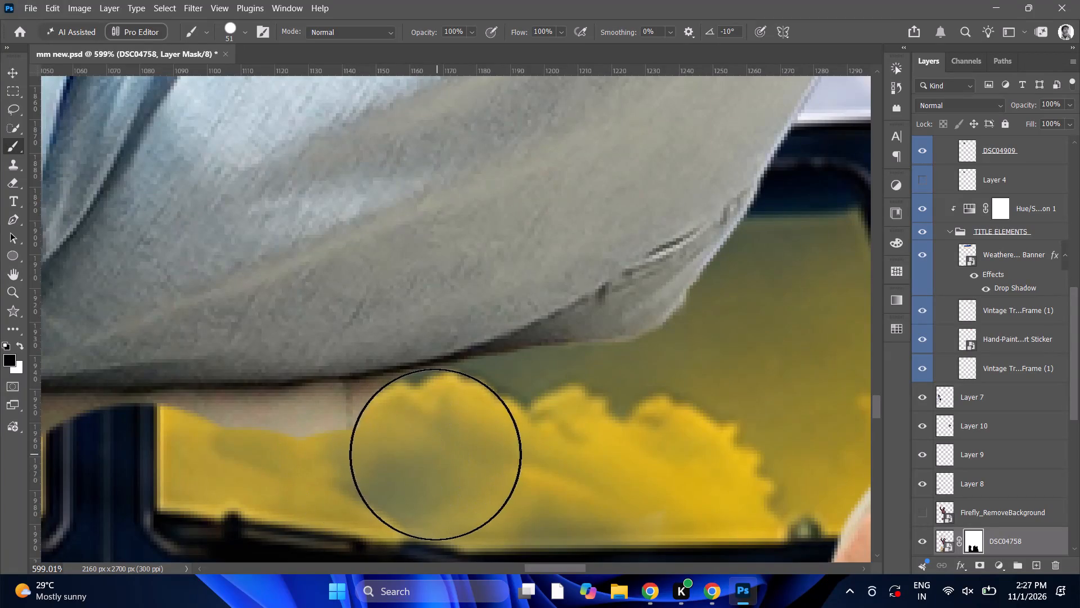
left_click_drag(433, 454, 263, 476)
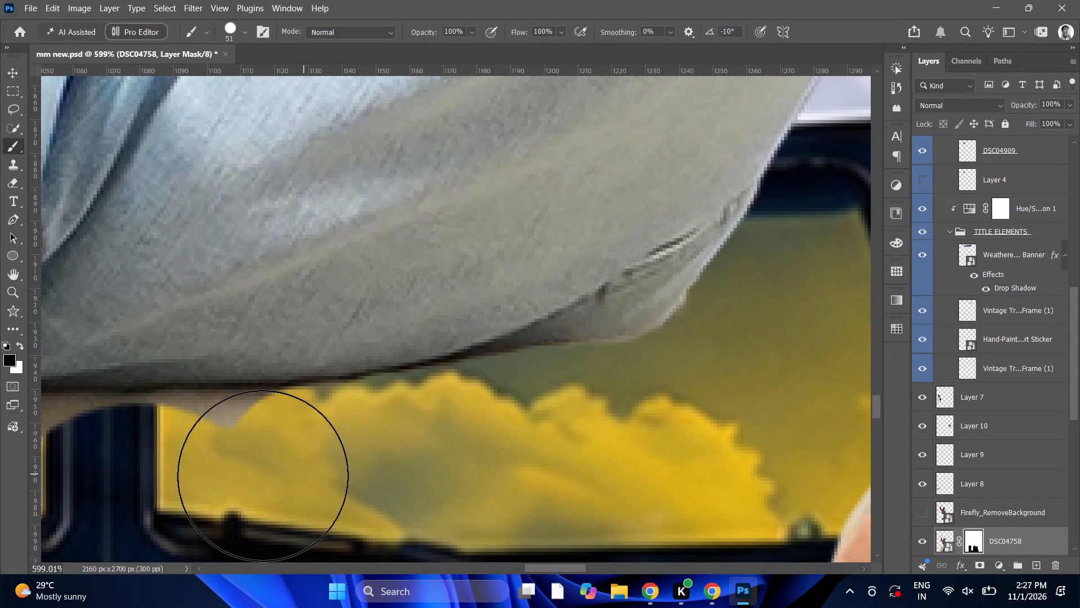
left_click_drag(263, 476, 111, 482)
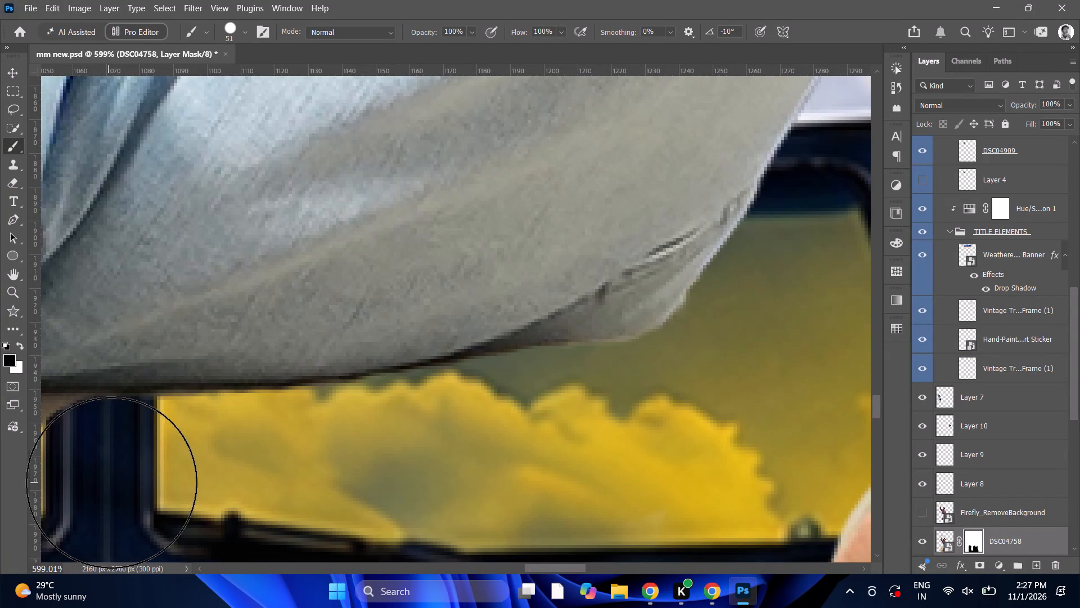
left_click_drag(111, 482, 165, 483)
scroll(156, 480, "down", 6, "alt")
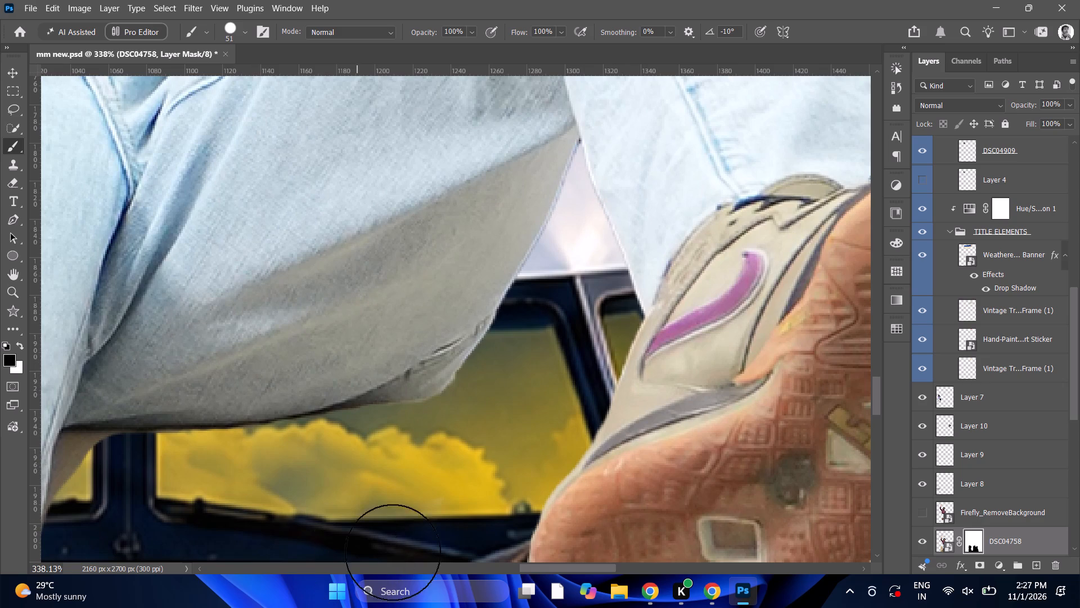
scroll(202, 480, "up", 5, "alt")
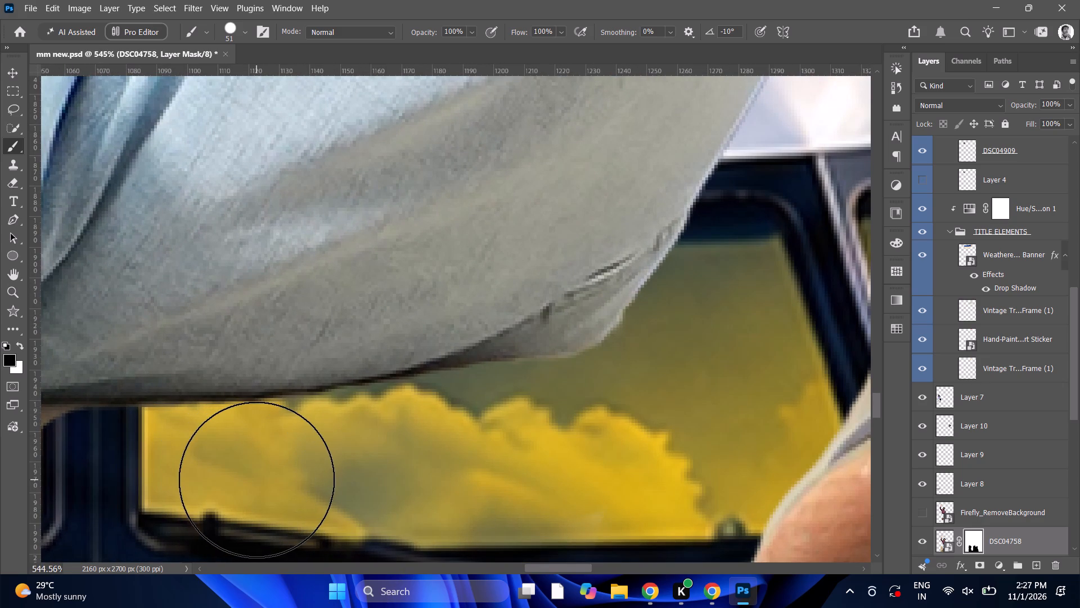
left_click_drag(256, 480, 117, 483)
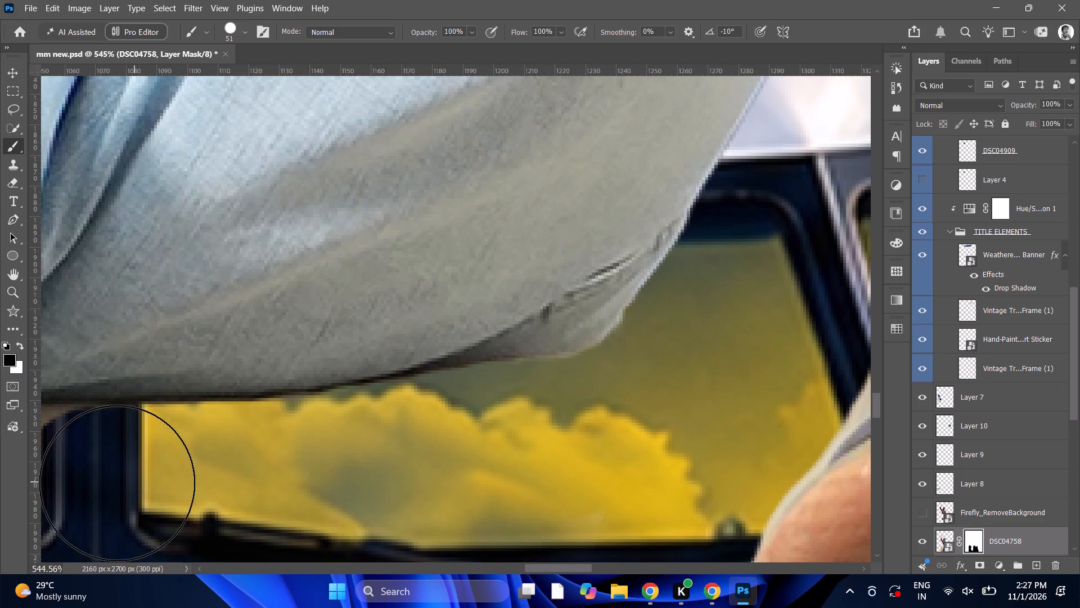
left_click_drag(117, 483, 88, 486)
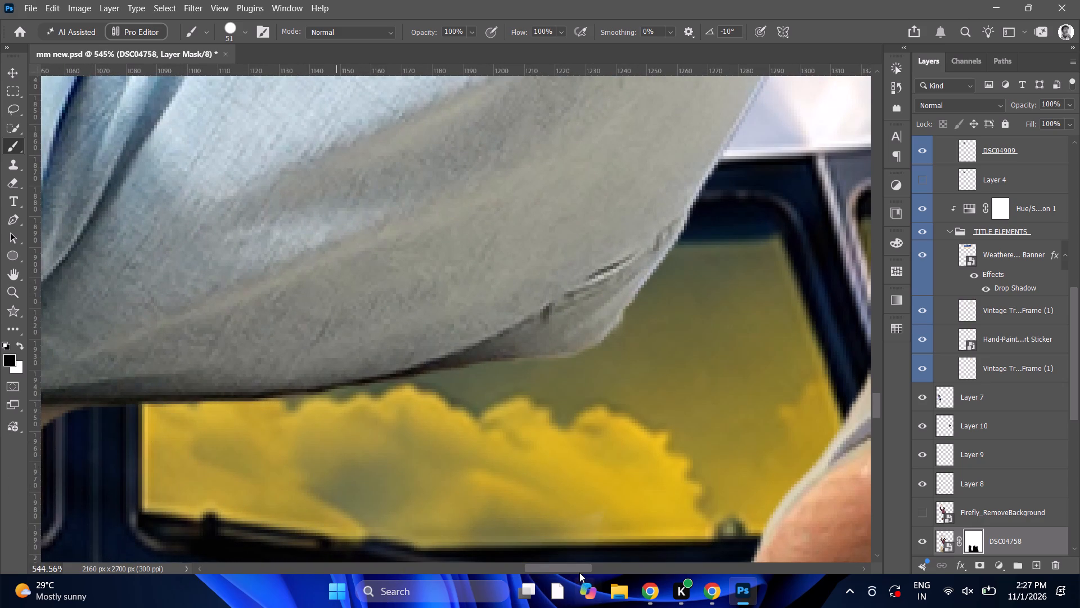
Brush out the bulk of the beige patch between the two legs, over the small yellow window pane beside the pillar.
left_click_drag(579, 573, 549, 574)
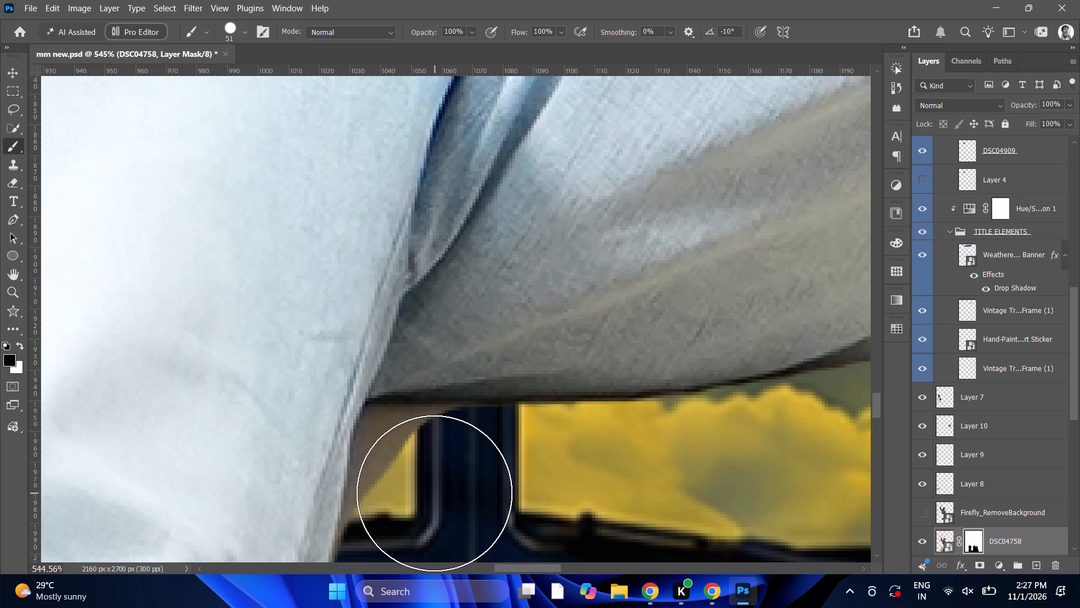
left_click(430, 491)
left_click(443, 485)
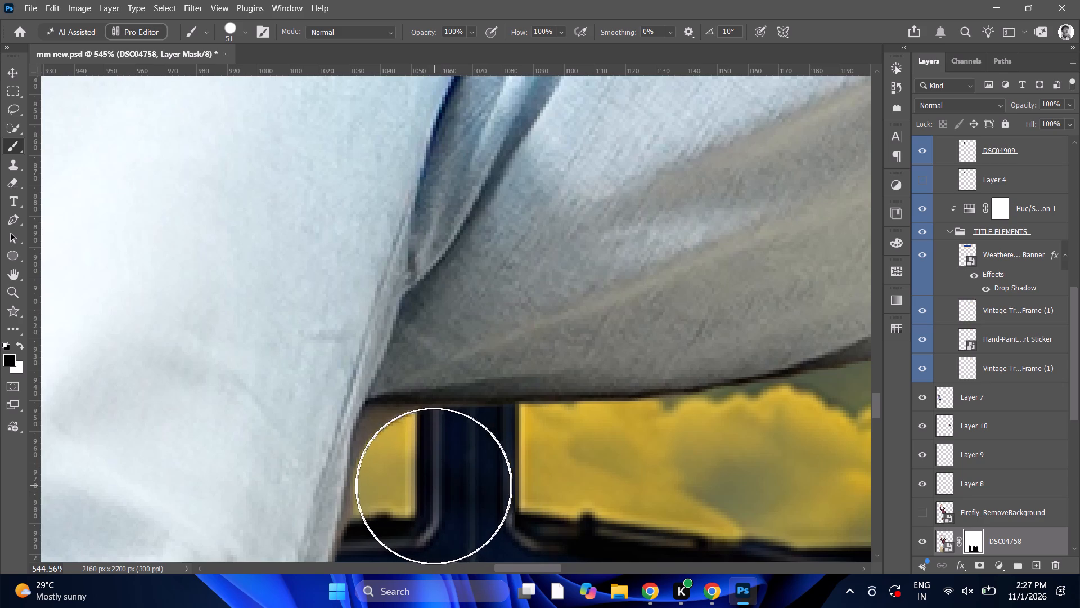
left_click_drag(424, 495, 417, 539)
scroll(422, 487, "up", 4, "alt")
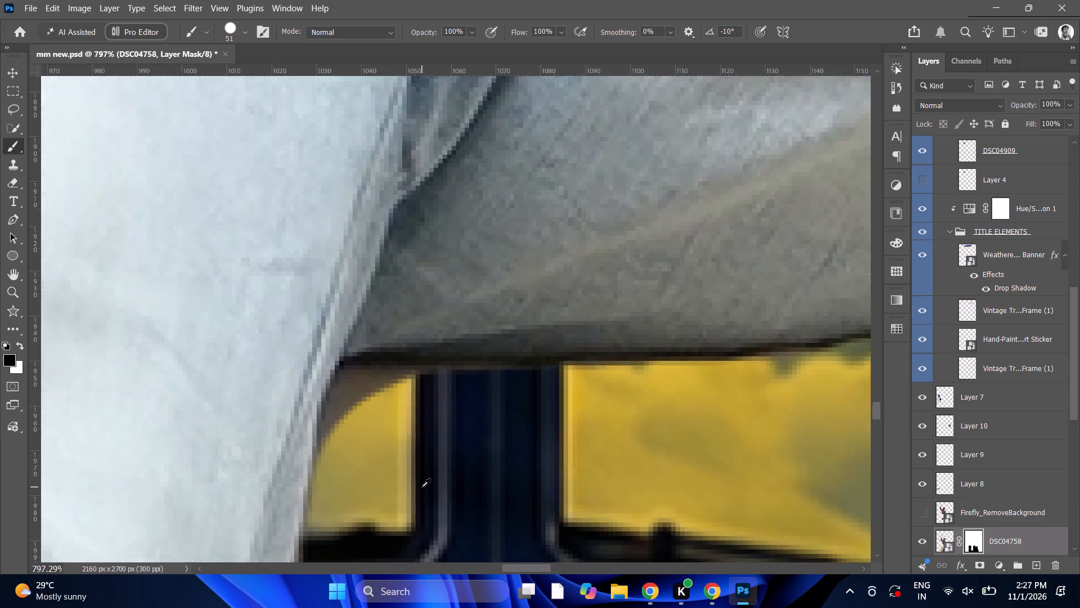
scroll(422, 487, "up", 1, "alt")
left_click(435, 482)
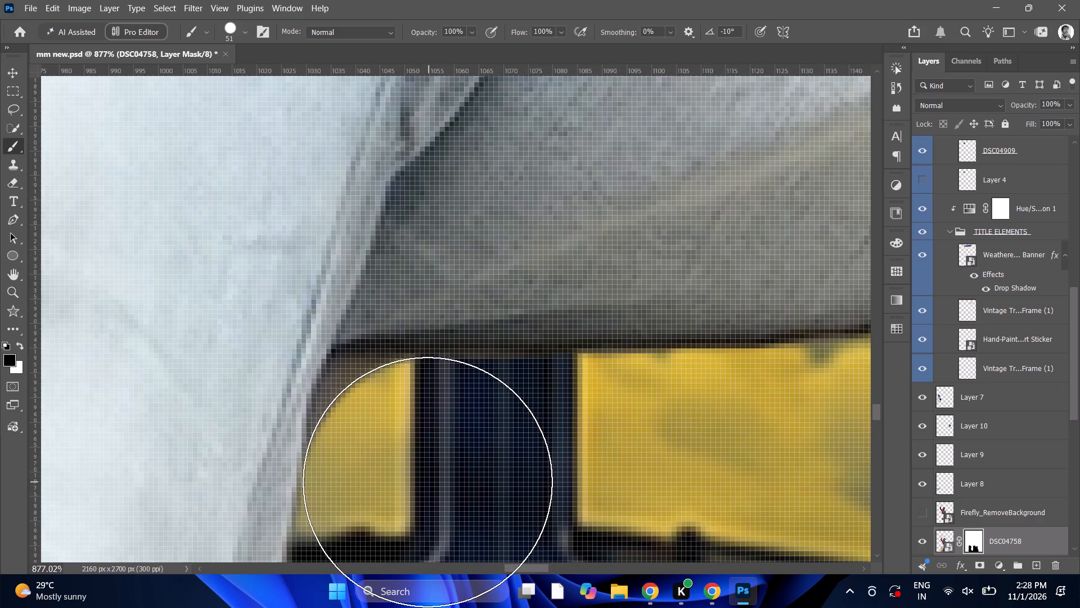
left_click(427, 482)
left_click_drag(491, 479, 546, 479)
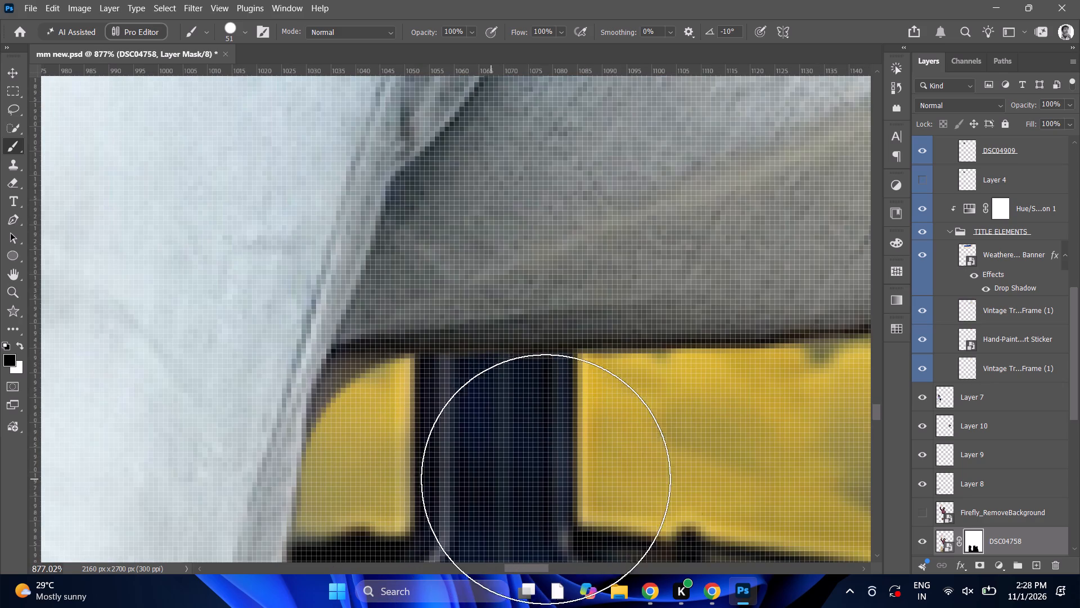
left_click_drag(546, 479, 580, 483)
Mask out the beige left in the corner where the legs meet, using a 37 px brush followed by a 20 px brush.
left_click(242, 34)
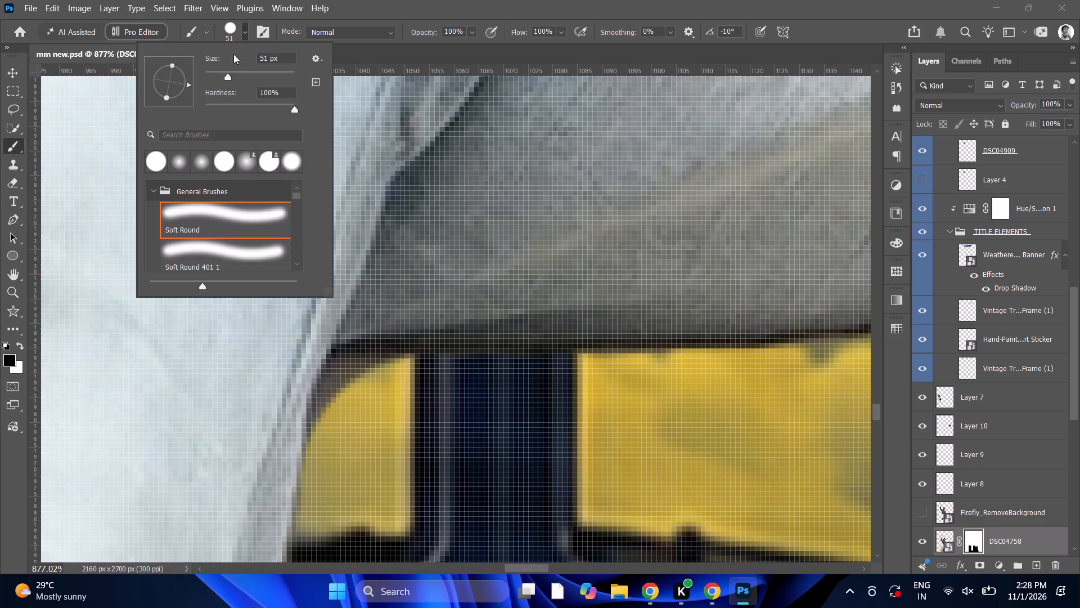
left_click(222, 77)
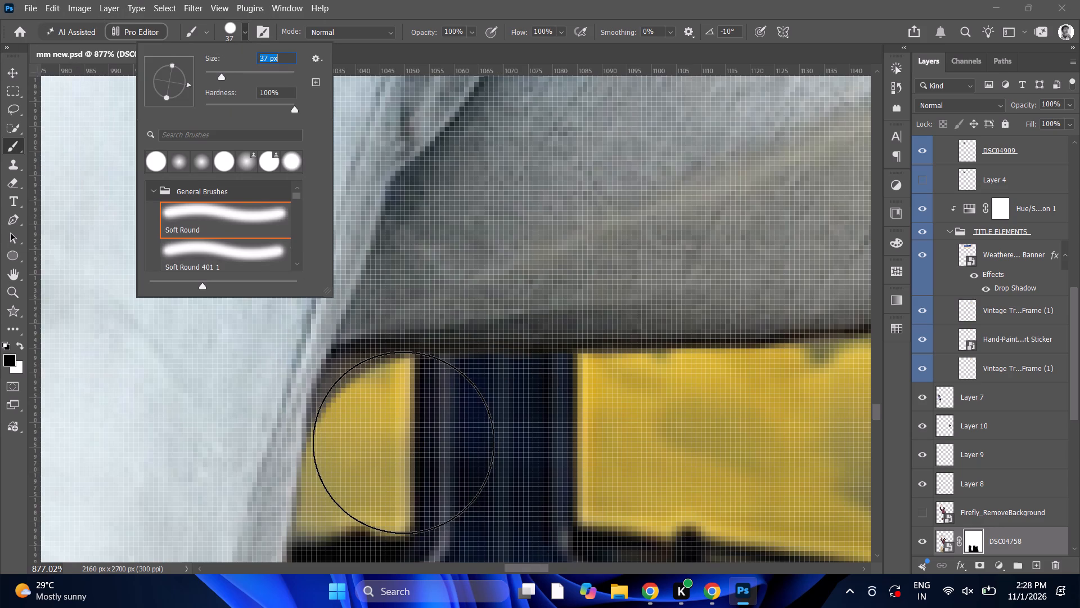
left_click(399, 442)
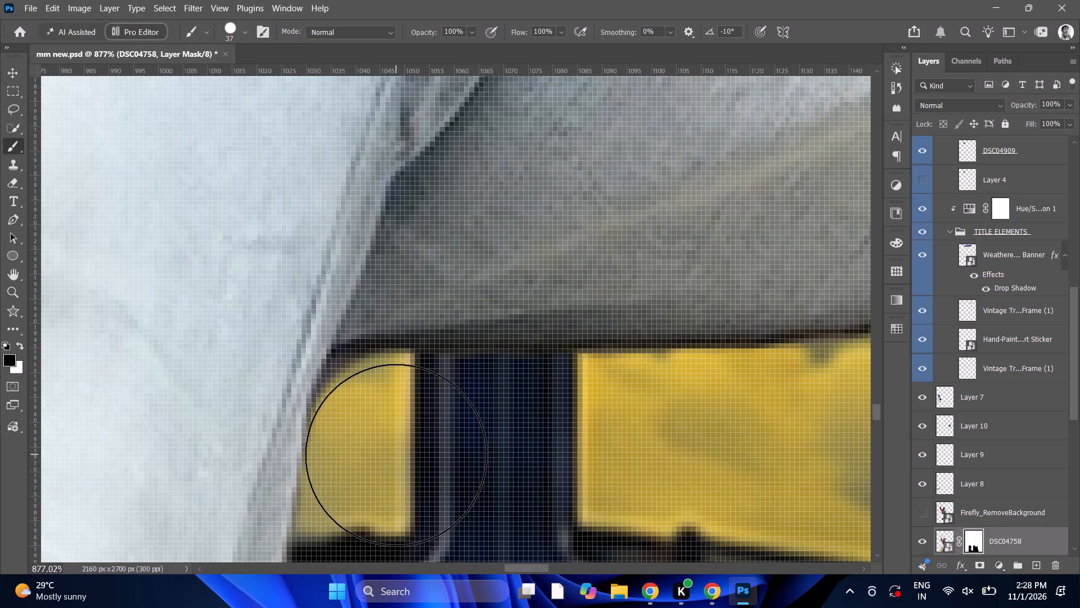
left_click(239, 34)
left_click(214, 74)
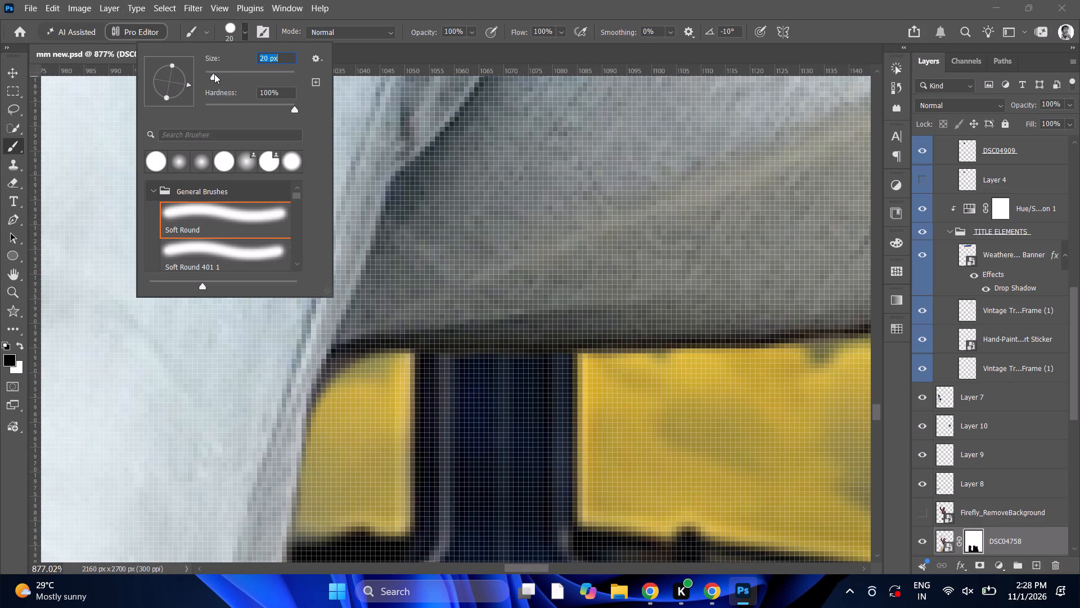
left_click(367, 400)
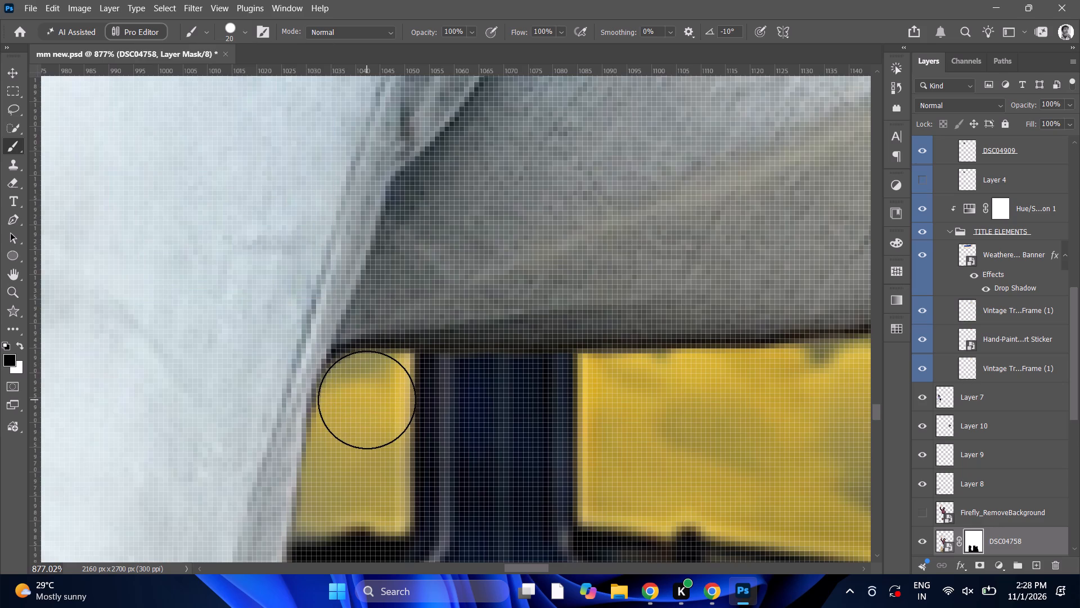
left_click_drag(367, 400, 512, 395)
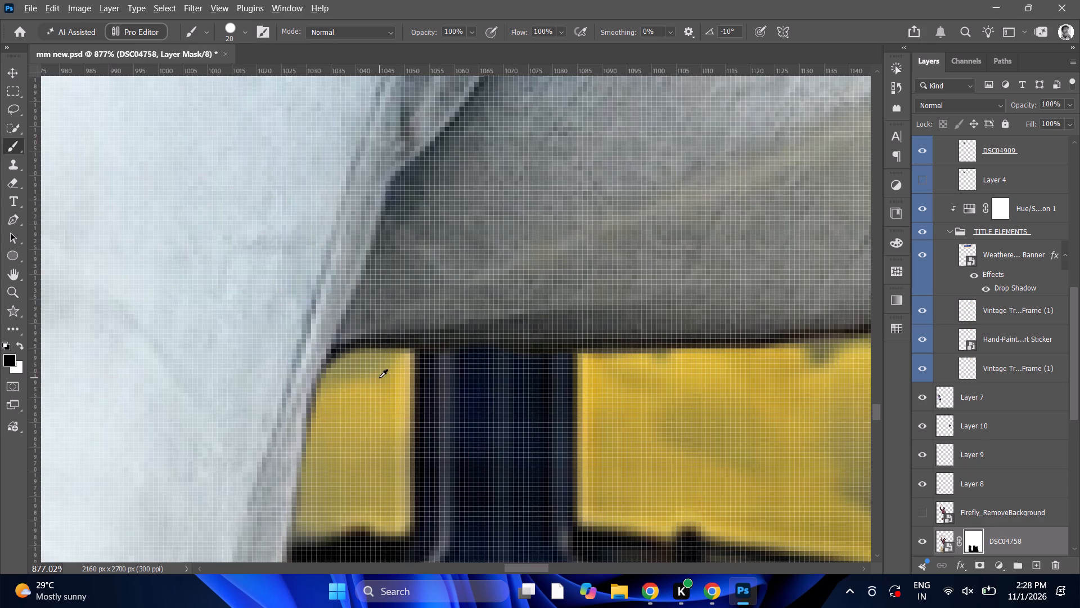
Refine the mask edge in the corner between the legs with the 20 px brush, along the thigh's dark underside and the inner leg.
scroll(355, 387, "up", 4, "alt")
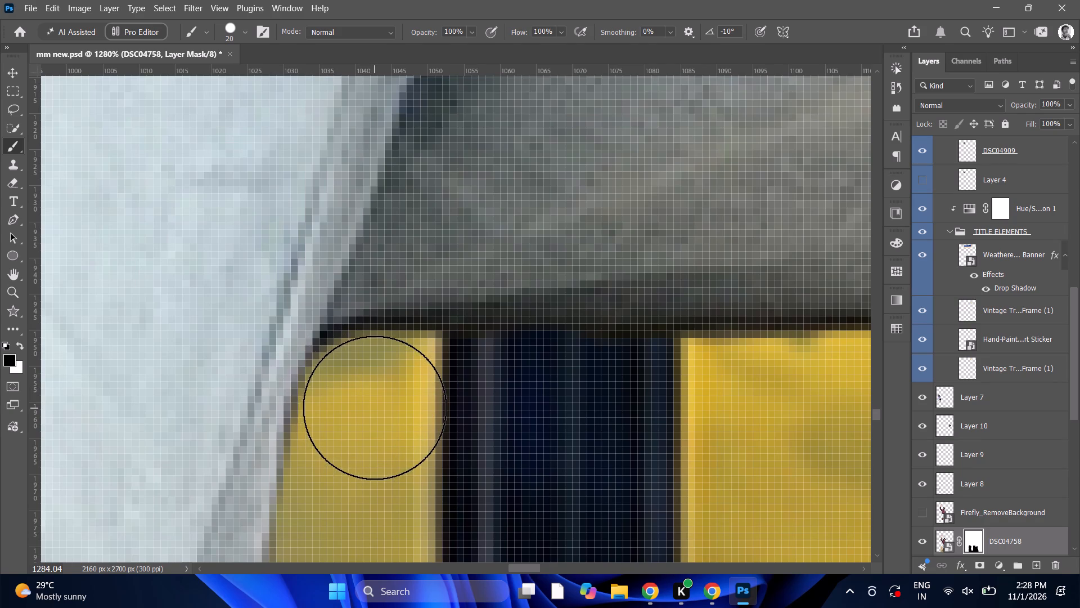
left_click(373, 404)
left_click_drag(405, 404, 510, 412)
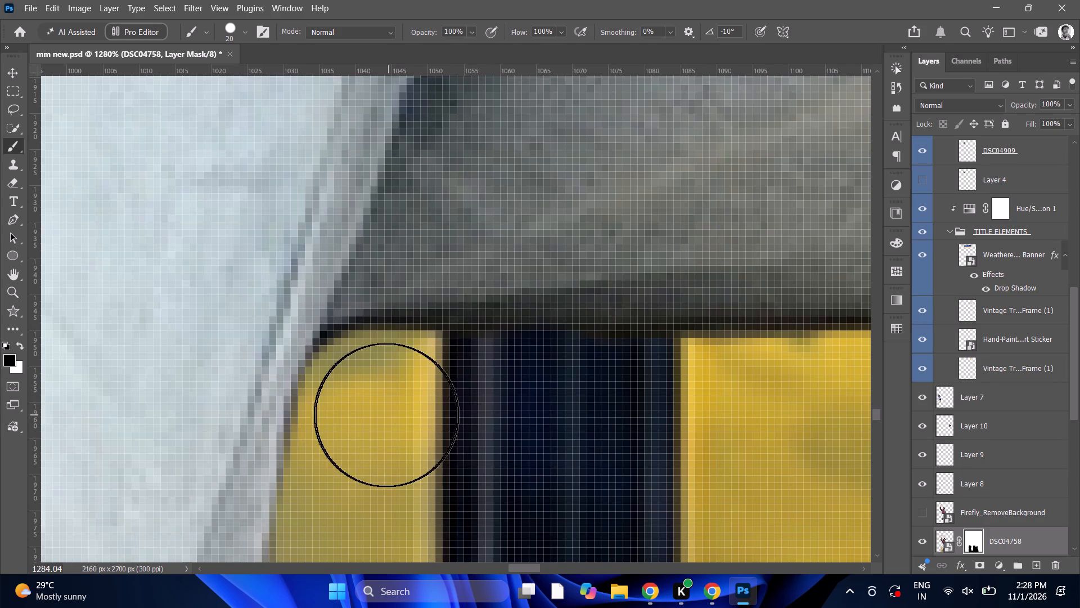
left_click(368, 403)
left_click(367, 430)
Mask out the beige tip over the small side window beside the man's hip, using a 50 px brush.
scroll(367, 430, "down", 3, "alt")
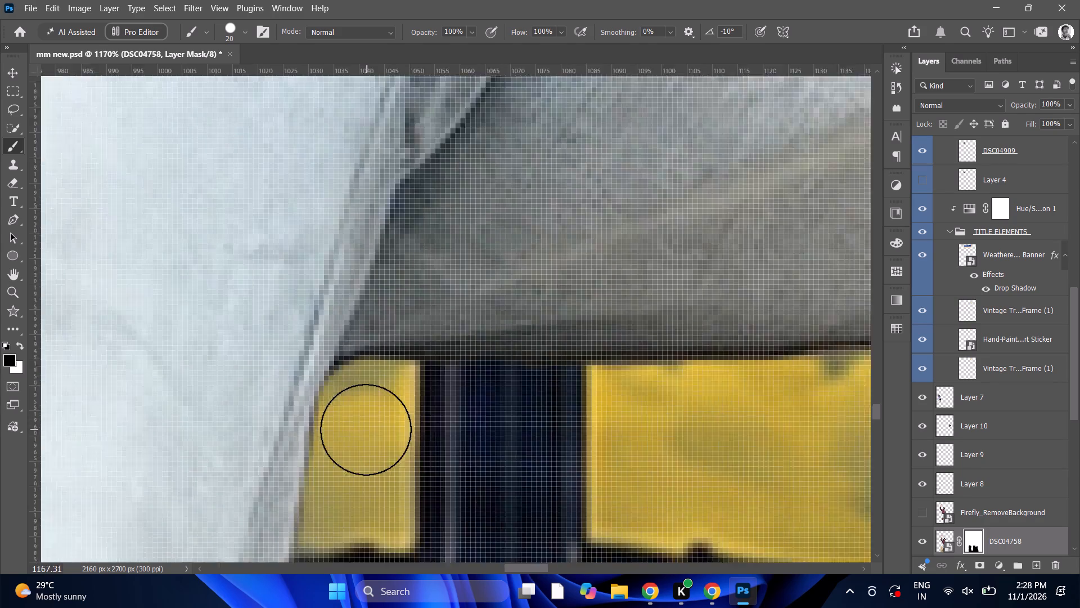
scroll(366, 430, "down", 19, "alt")
scroll(361, 437, "down", 5, "alt")
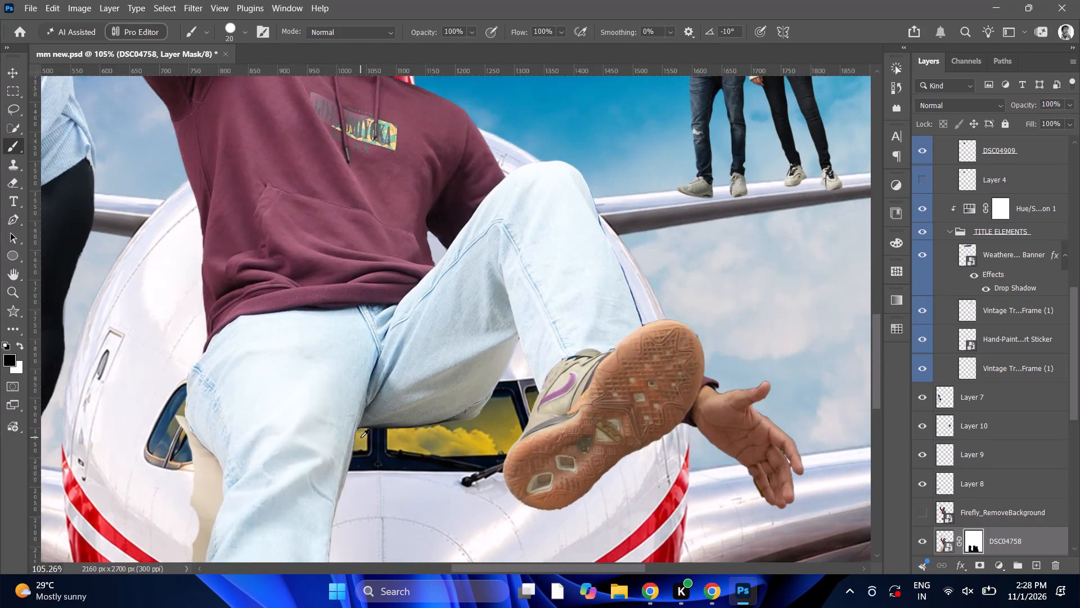
scroll(361, 437, "down", 5, "alt")
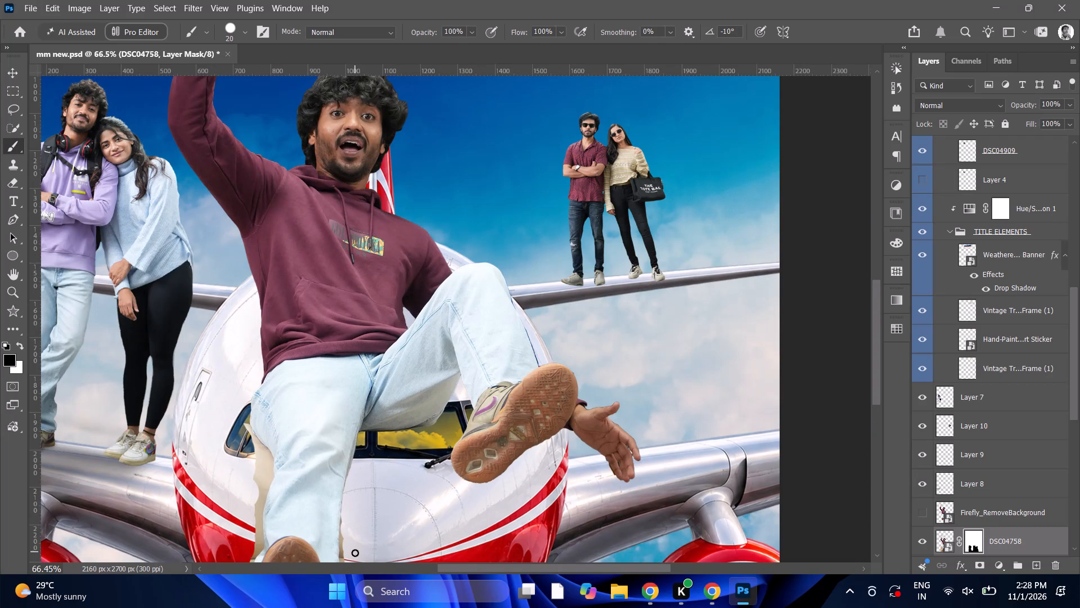
scroll(232, 406, "up", 11, "alt")
left_click(228, 30)
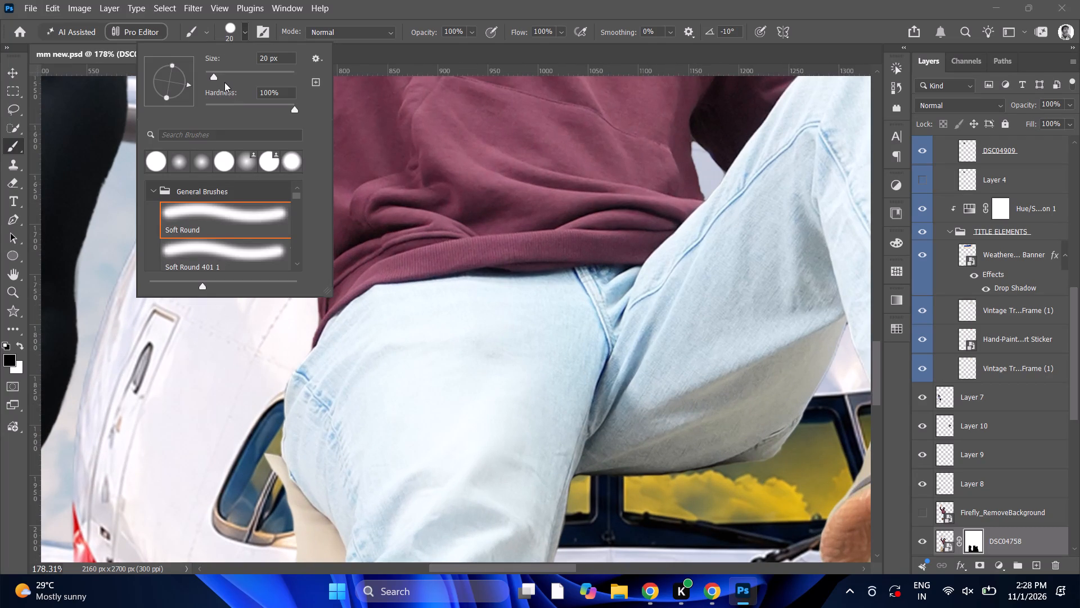
left_click(224, 82)
left_click(222, 74)
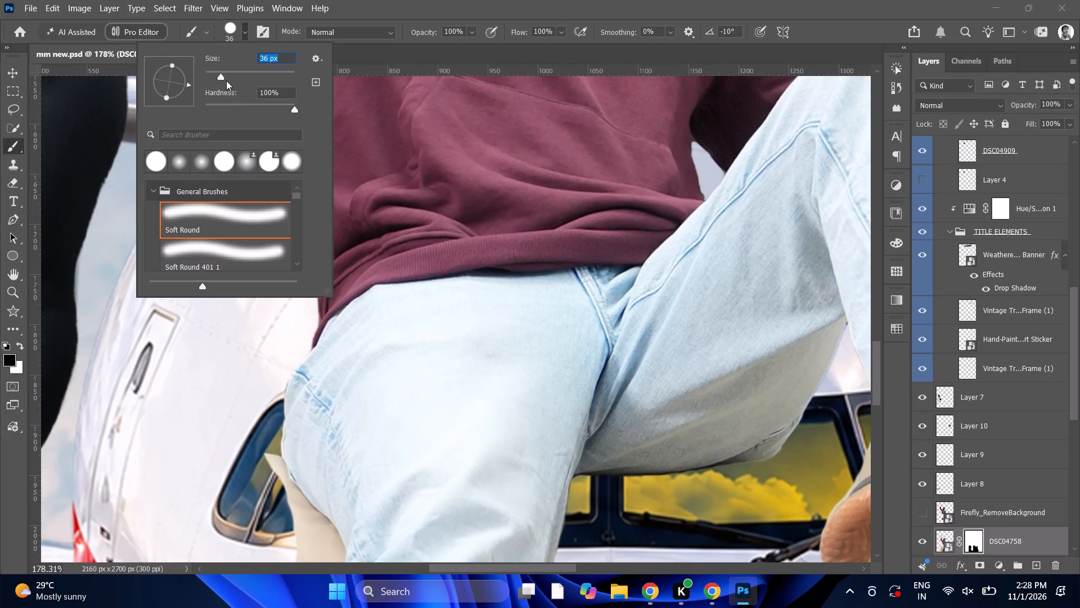
left_click(227, 81)
scroll(223, 480, "up", 4, "alt")
left_click(174, 440)
scroll(174, 440, "up", 4, "alt")
scroll(174, 440, "down", 7)
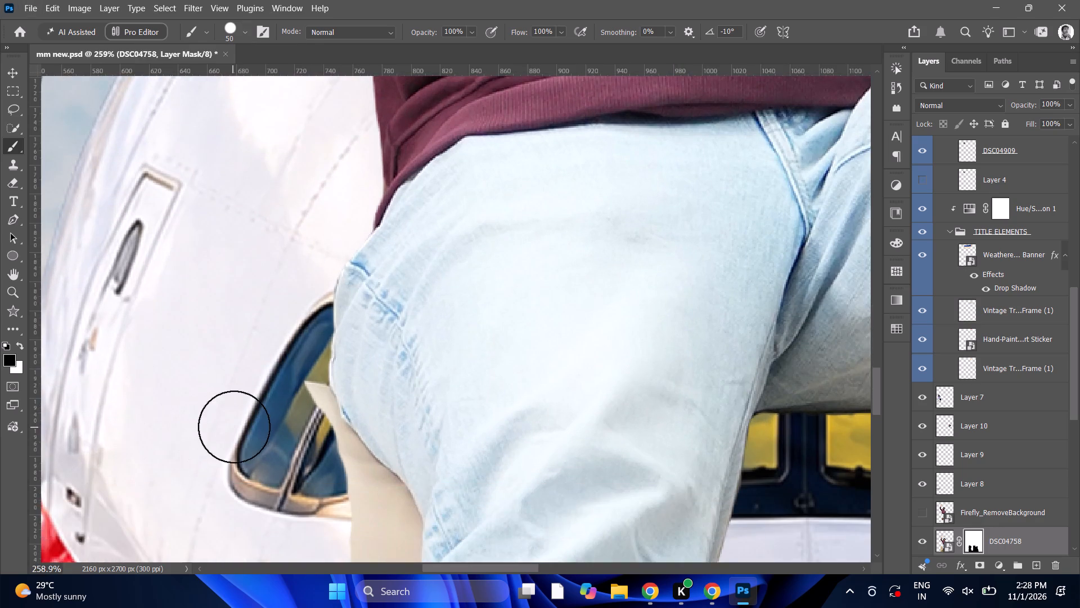
scroll(234, 427, "up", 6, "alt")
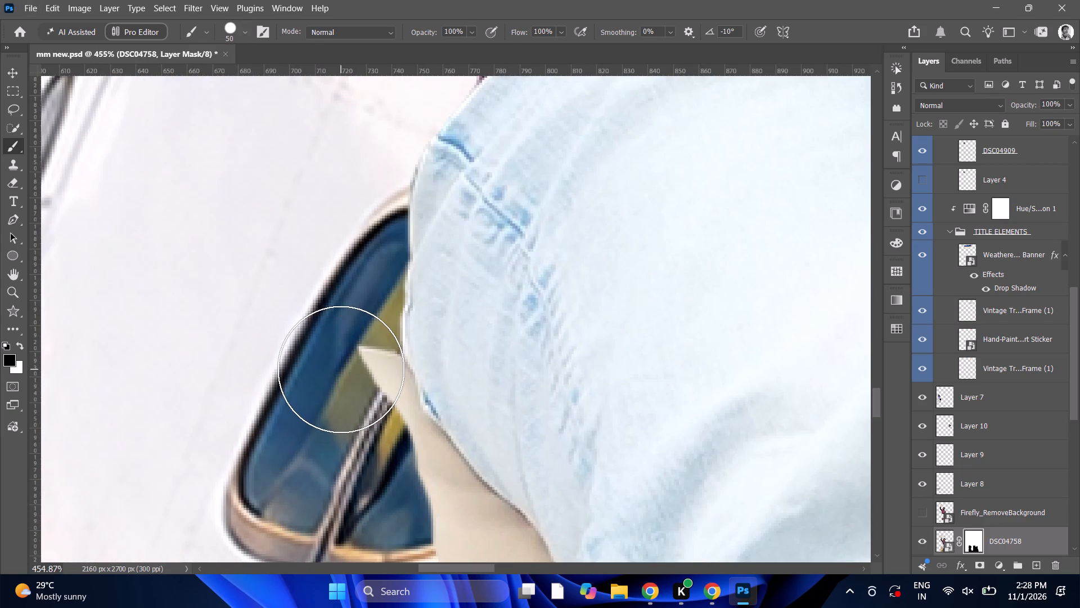
left_click(341, 369)
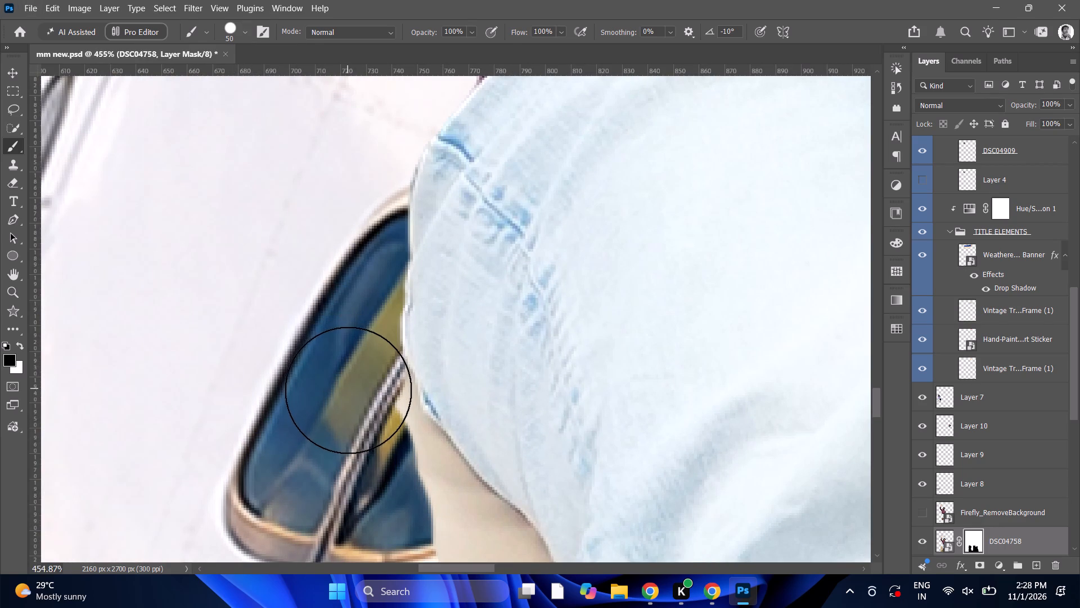
left_click(352, 395)
left_click_drag(345, 383, 346, 389)
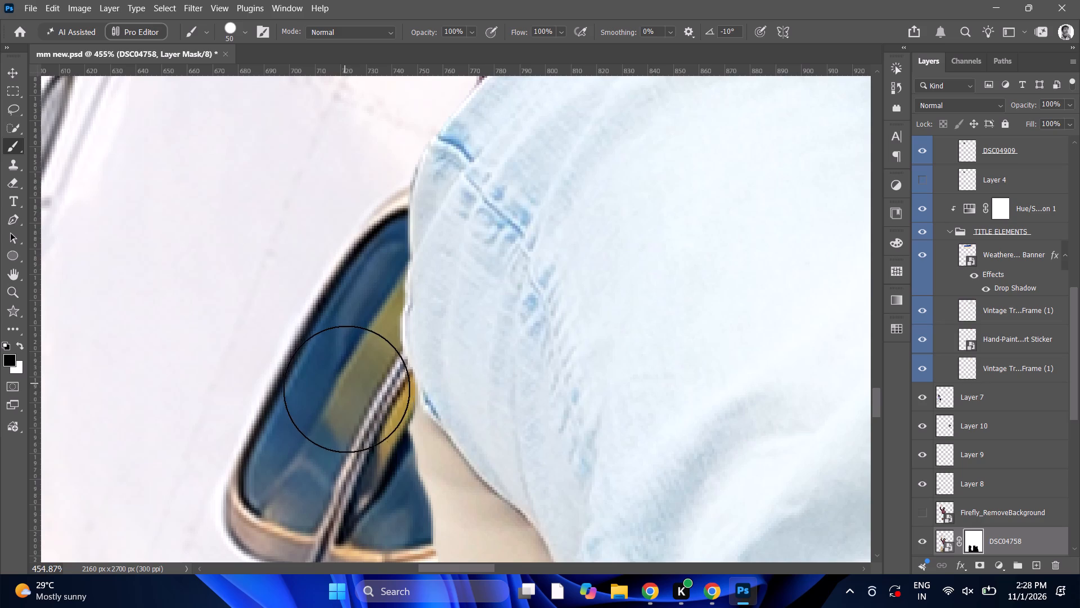
Brush out the beige covering the rear pane of the side window, down to its bottom frame.
left_click_drag(346, 389, 391, 498)
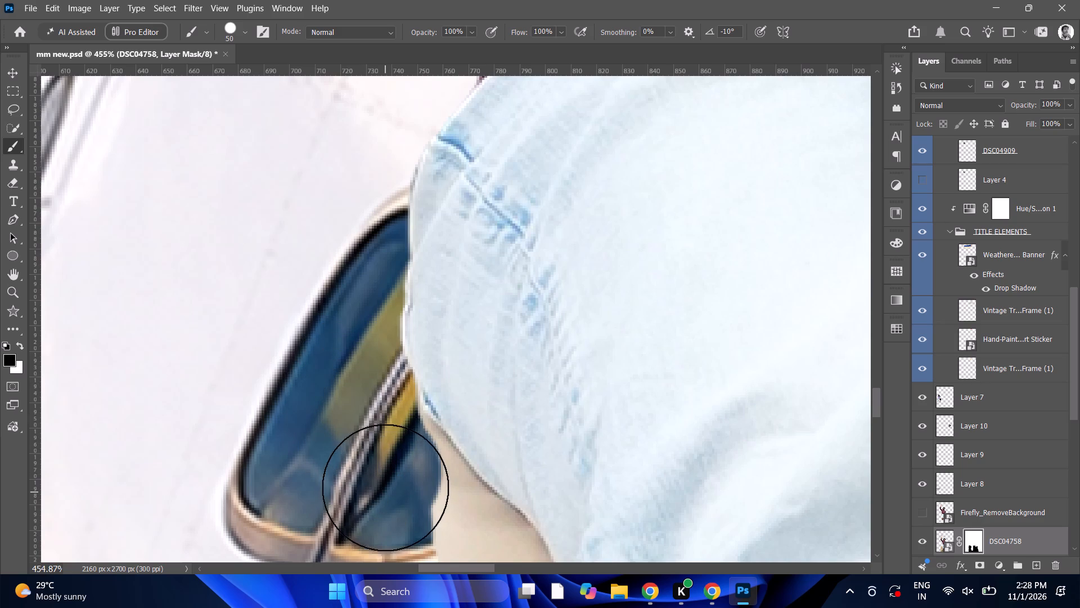
left_click(386, 468)
left_click(377, 455)
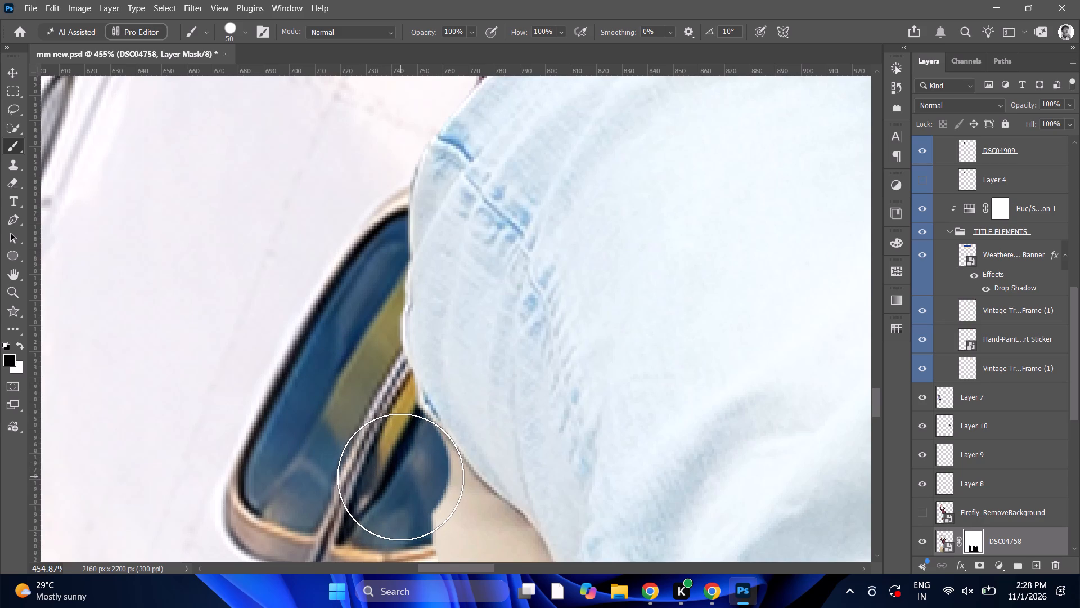
left_click_drag(398, 477, 413, 520)
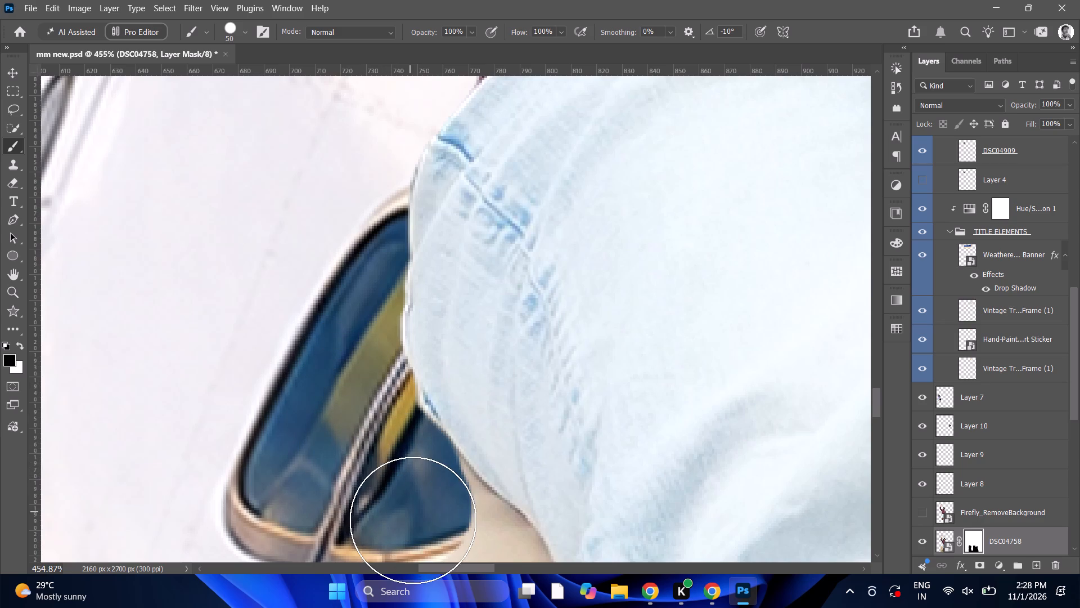
left_click_drag(413, 520, 413, 523)
Mask out the beige around the side window's lower rear corner, following the frame up to the outer thigh.
scroll(408, 509, "down", 13)
left_click(415, 463)
left_click_drag(421, 462, 422, 461)
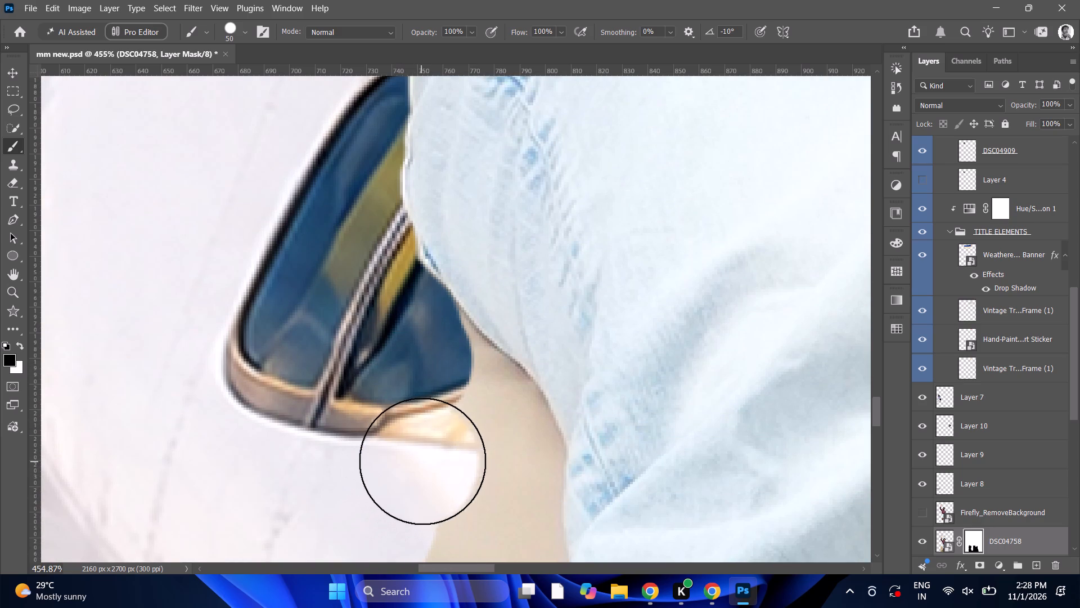
left_click_drag(422, 461, 454, 431)
left_click(453, 424)
left_click(445, 403)
left_click(444, 392)
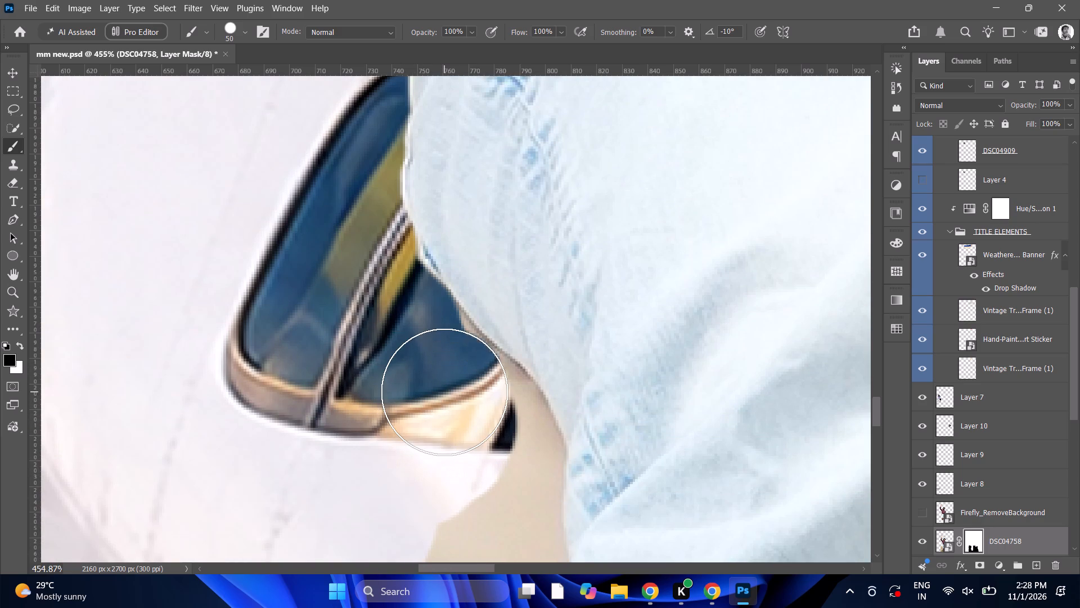
left_click(436, 381)
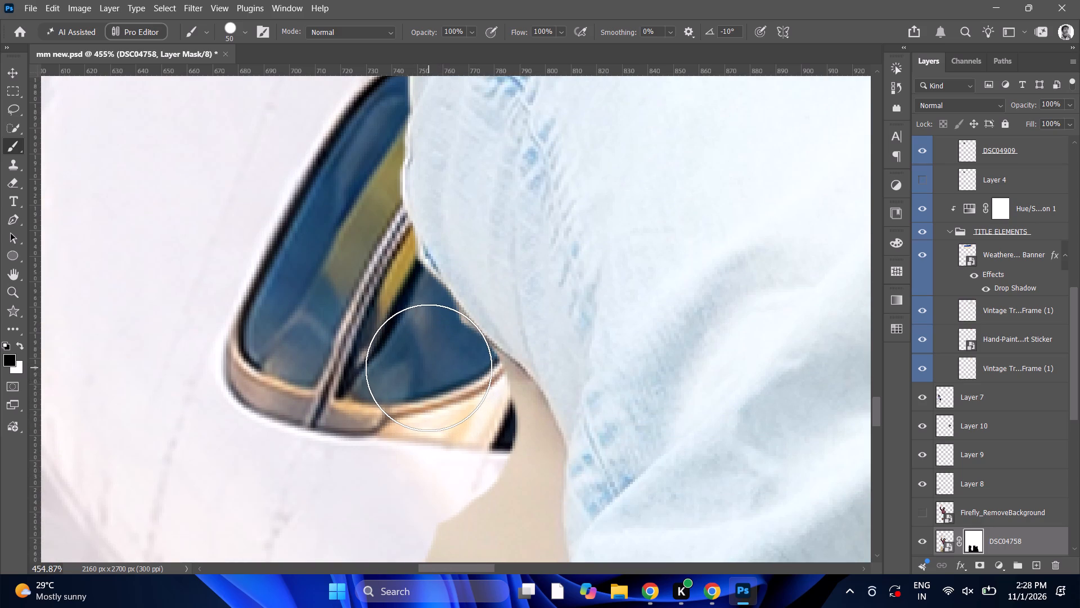
left_click(429, 368)
left_click(424, 361)
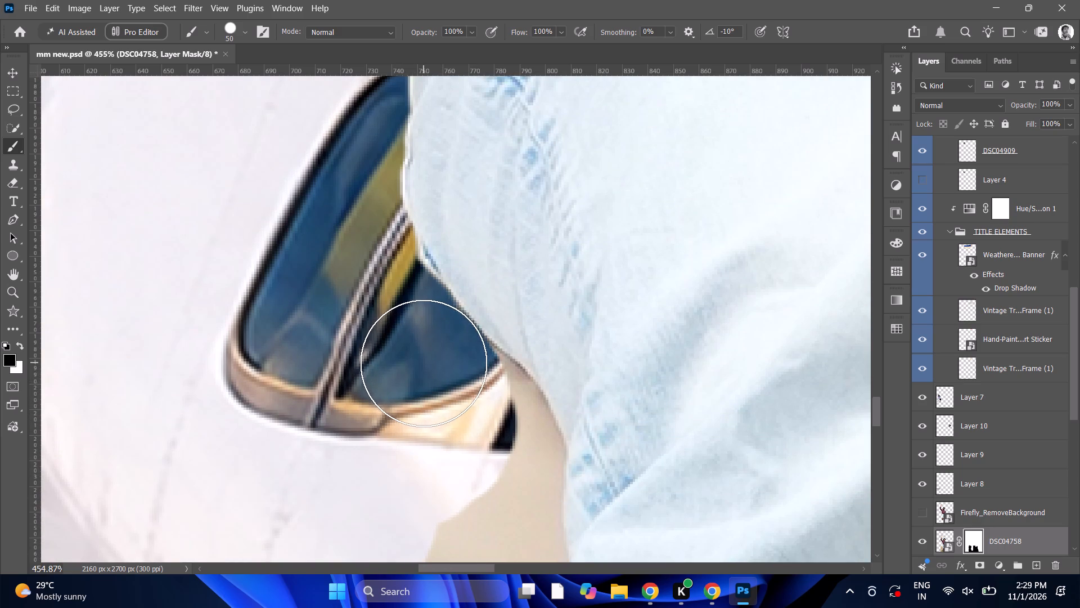
left_click(463, 405)
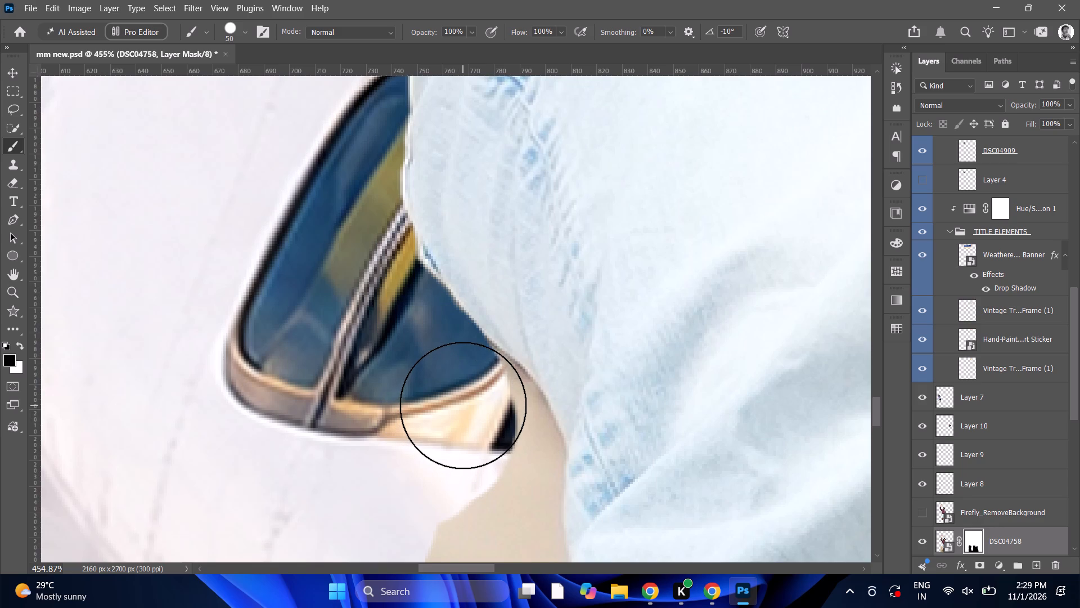
left_click(457, 399)
left_click(457, 399)
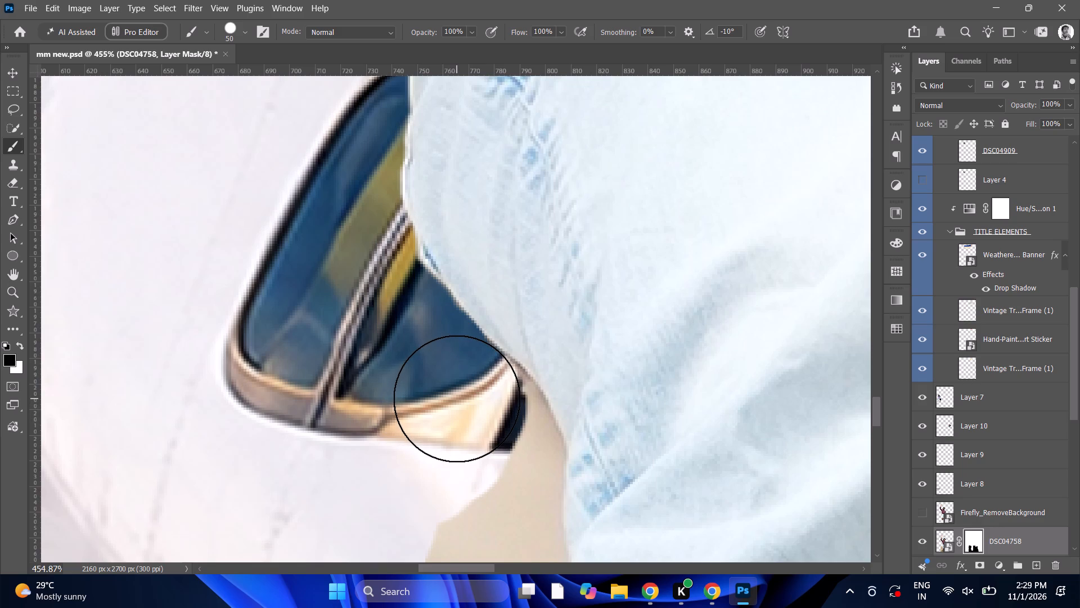
Brush out the bulk of the beige strip over the white fuselage, from the side window's lower corner down along the outer thigh.
scroll(457, 399, "down", 9, "alt")
left_click_drag(449, 444, 424, 527)
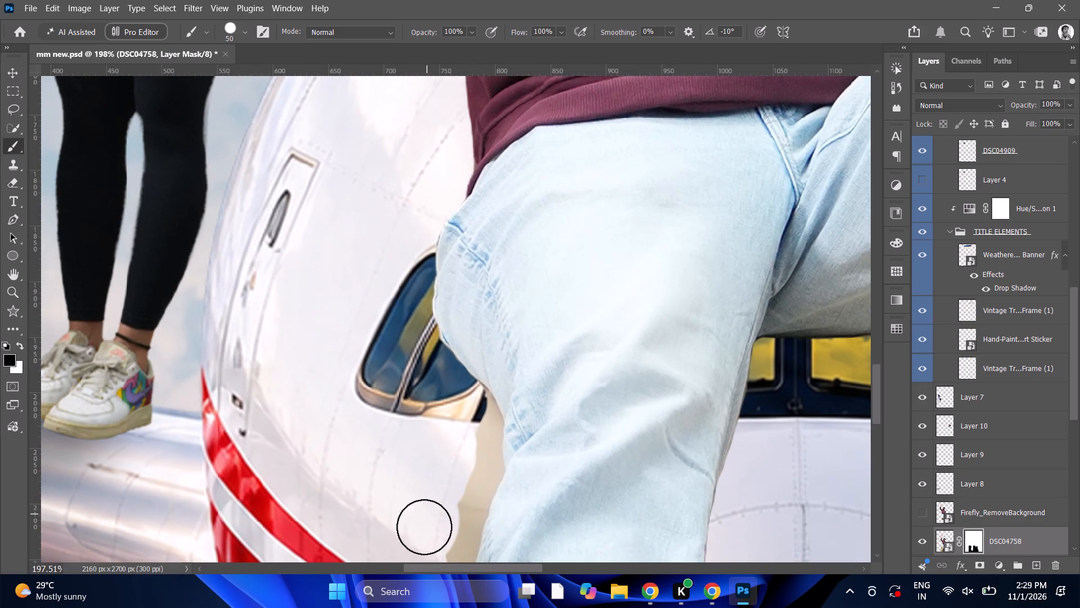
left_click_drag(424, 527, 427, 512)
scroll(427, 499, "down", 7)
scroll(426, 499, "down", 5, "alt")
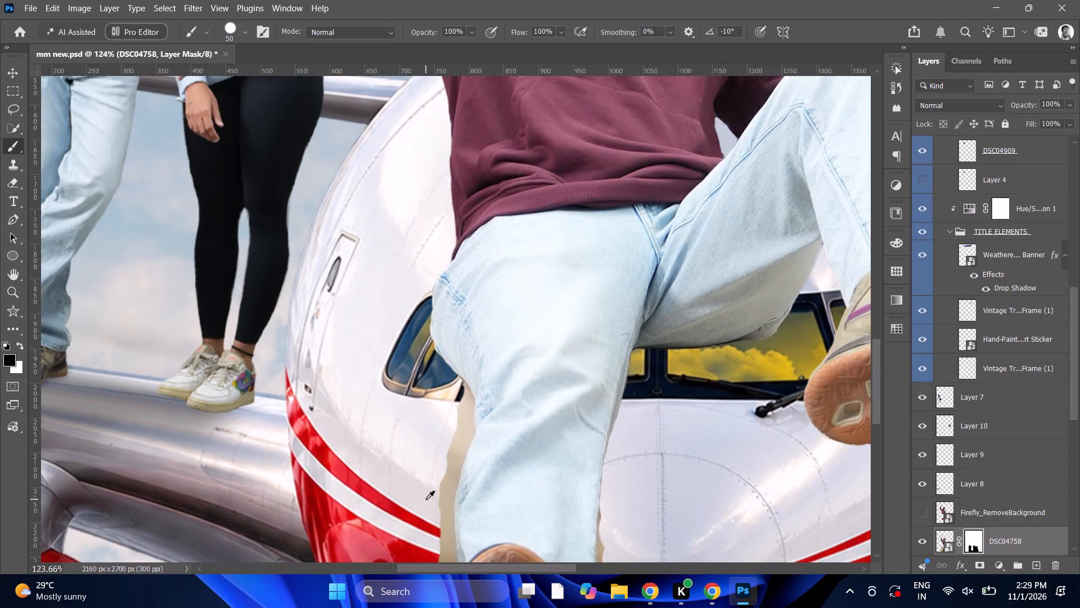
scroll(426, 499, "down", 4, "alt")
scroll(420, 492, "down", 7)
scroll(414, 499, "up", 6, "alt")
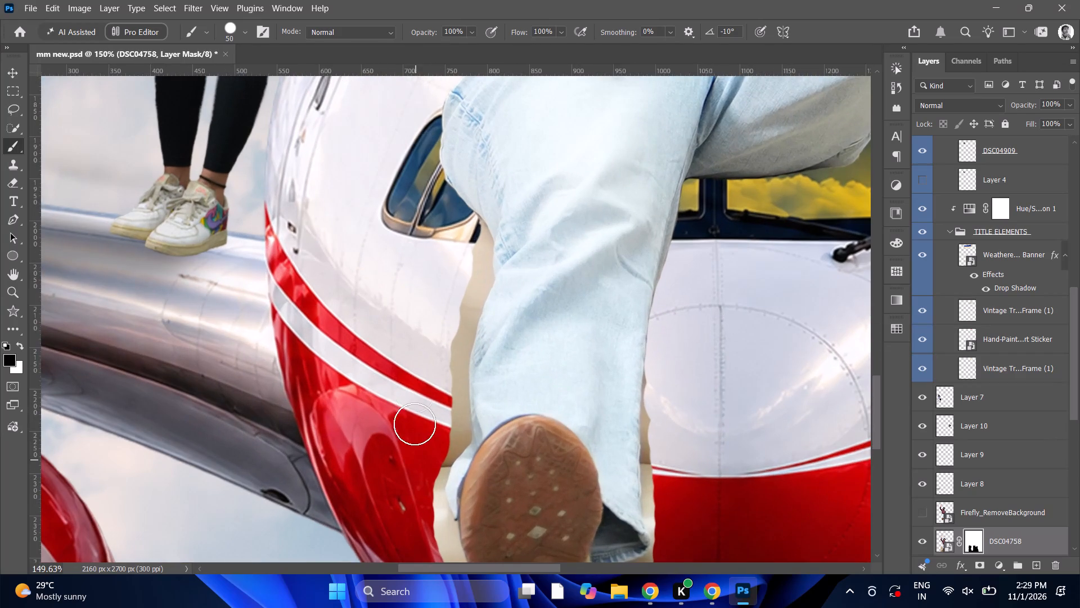
scroll(453, 240, "up", 6, "alt")
left_click(472, 242)
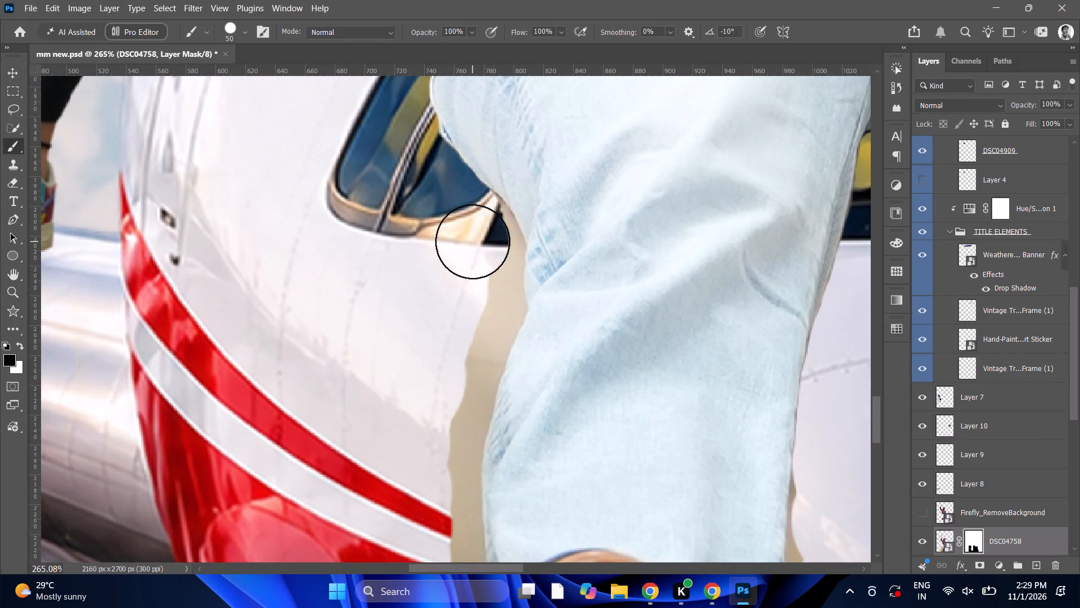
left_click(477, 233)
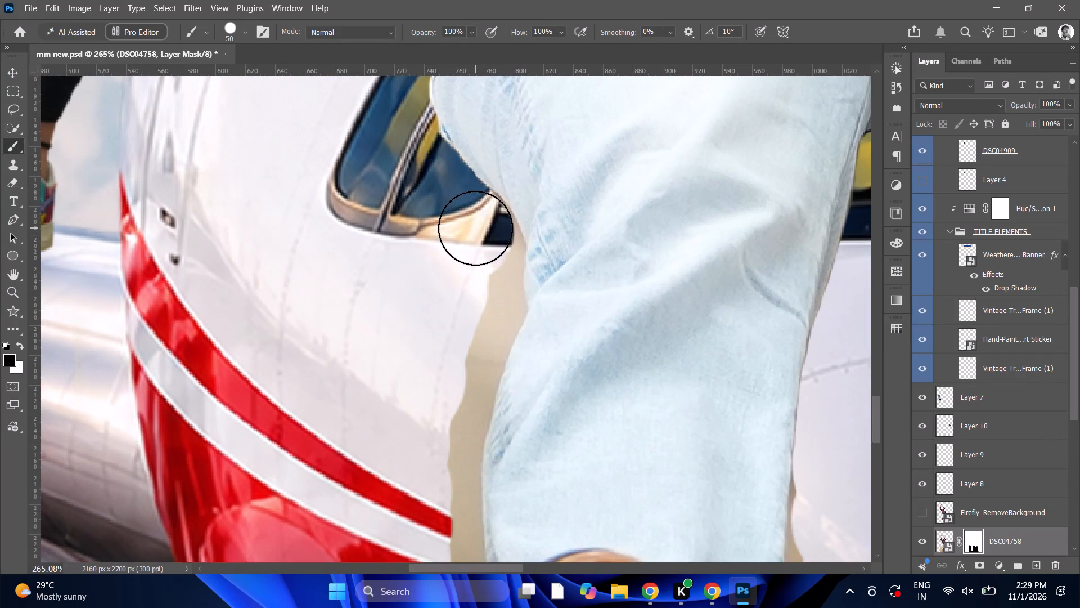
scroll(475, 228, "up", 6, "alt")
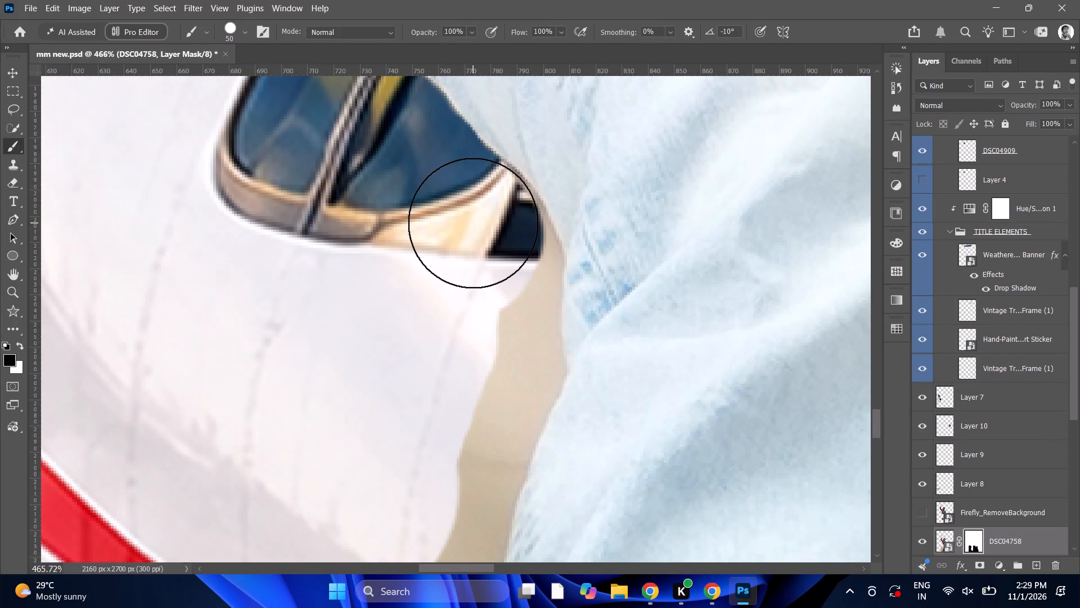
left_click(473, 219)
left_click_drag(473, 219, 488, 246)
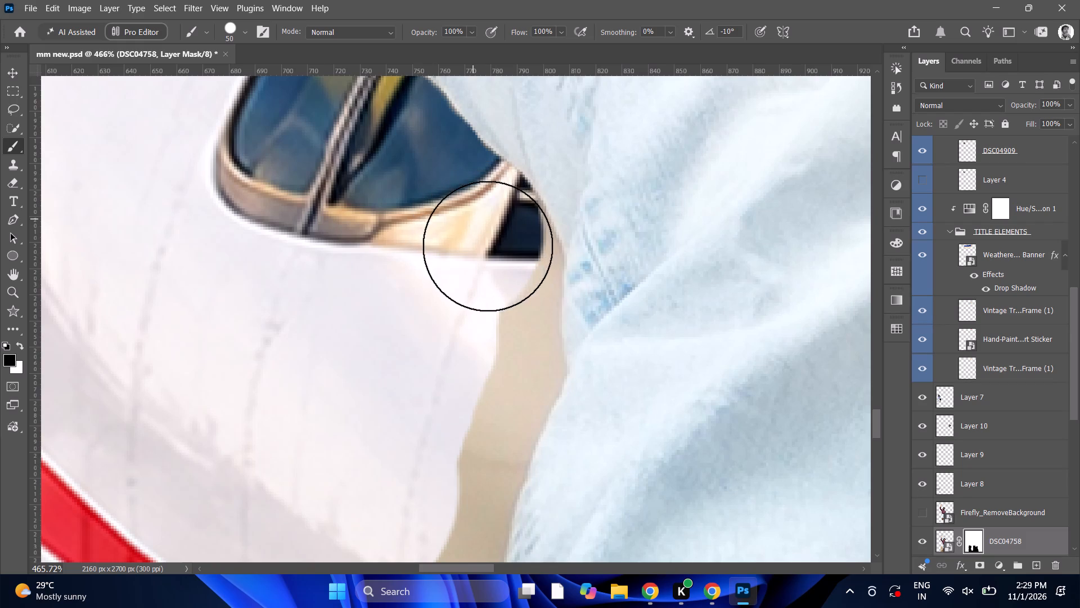
left_click_drag(488, 246, 455, 451)
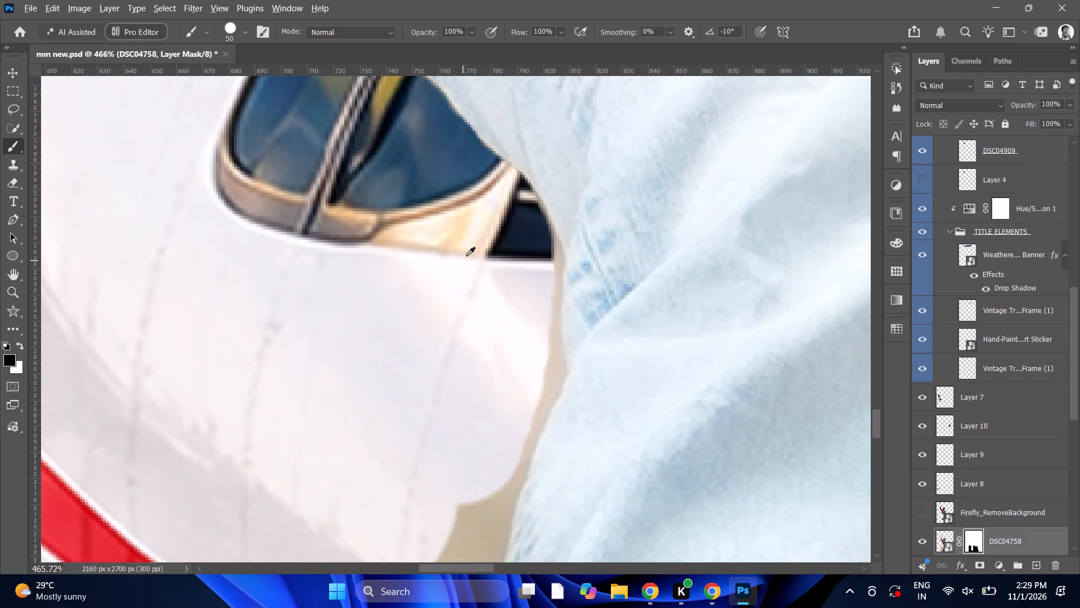
Mask out the thin beige sliver left along the jeans' outer edge, from the dark window corner to just past the thigh's bulge.
scroll(484, 234, "up", 4, "alt")
double_click(479, 229)
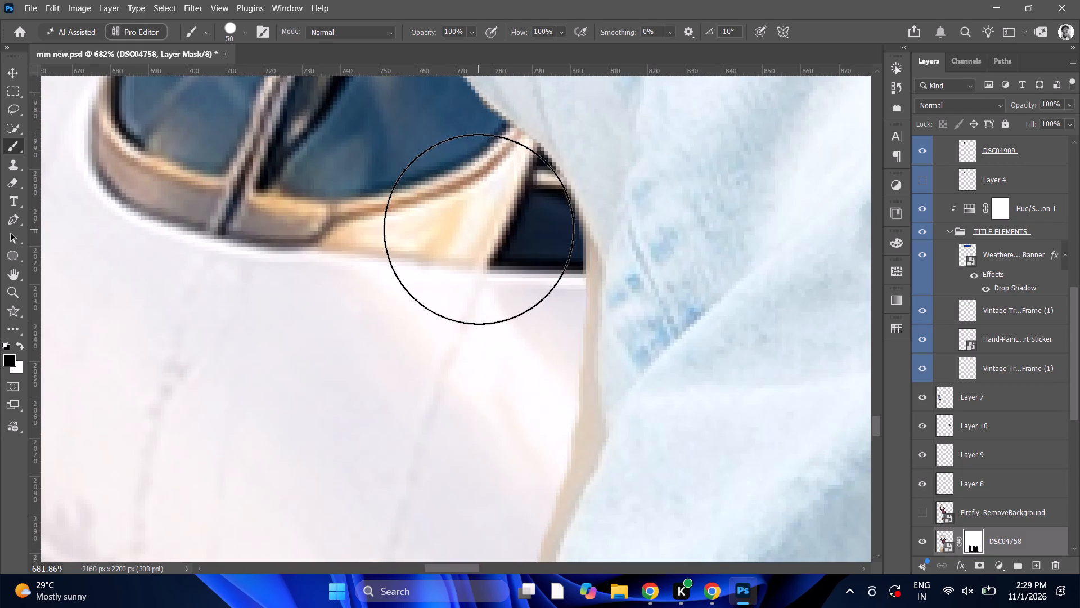
left_click(504, 290)
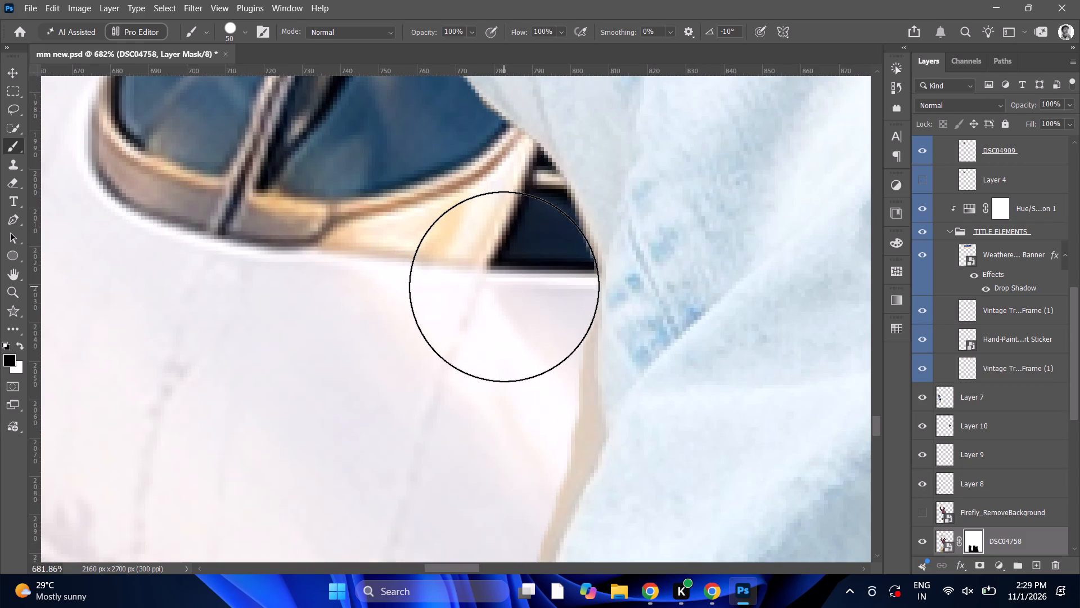
left_click(505, 282)
left_click_drag(505, 282, 504, 337)
left_click(501, 361)
left_click(499, 390)
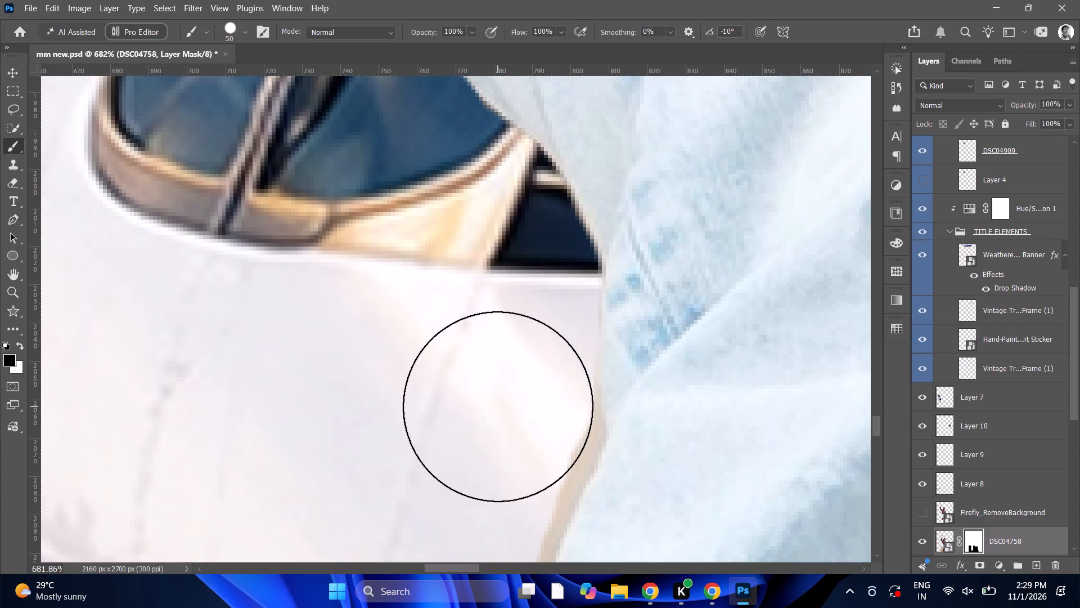
left_click(506, 417)
left_click(507, 422)
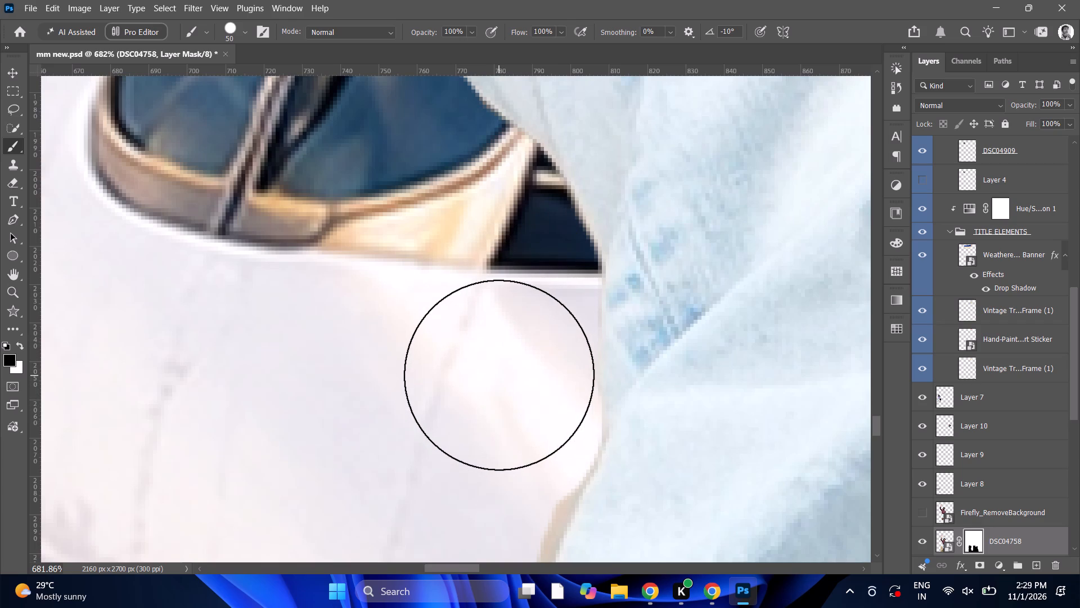
left_click(499, 375)
left_click_drag(499, 340, 495, 405)
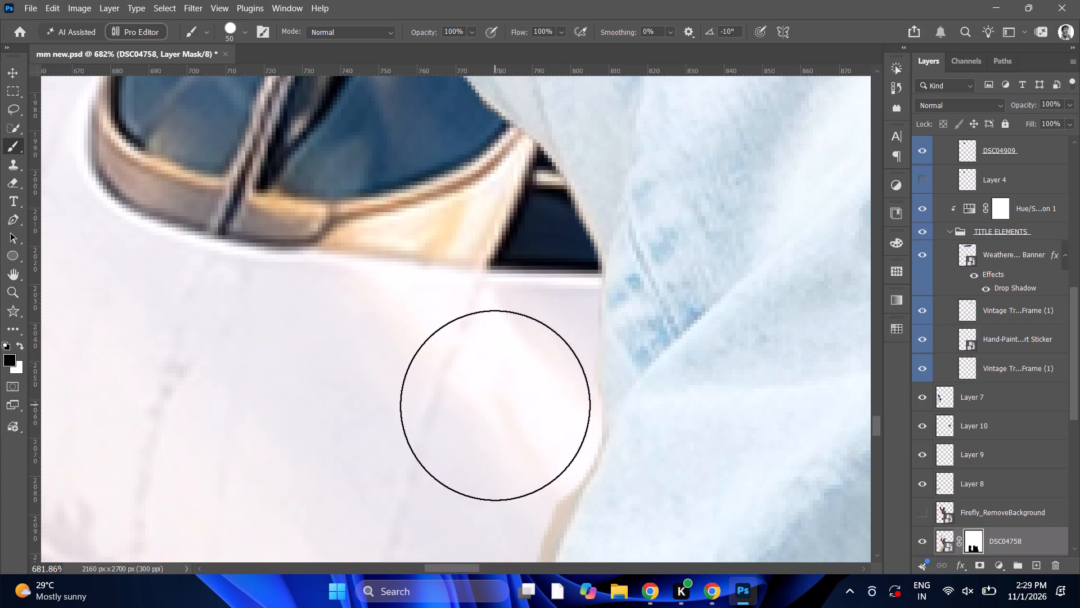
left_click(506, 436)
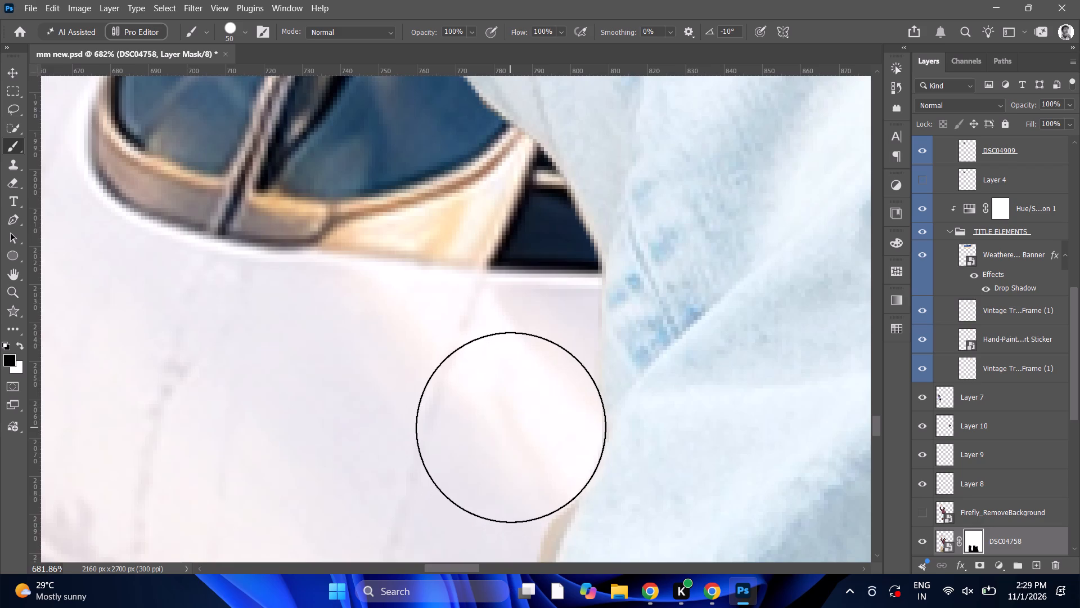
left_click(511, 427)
scroll(506, 427, "down", 9, "alt")
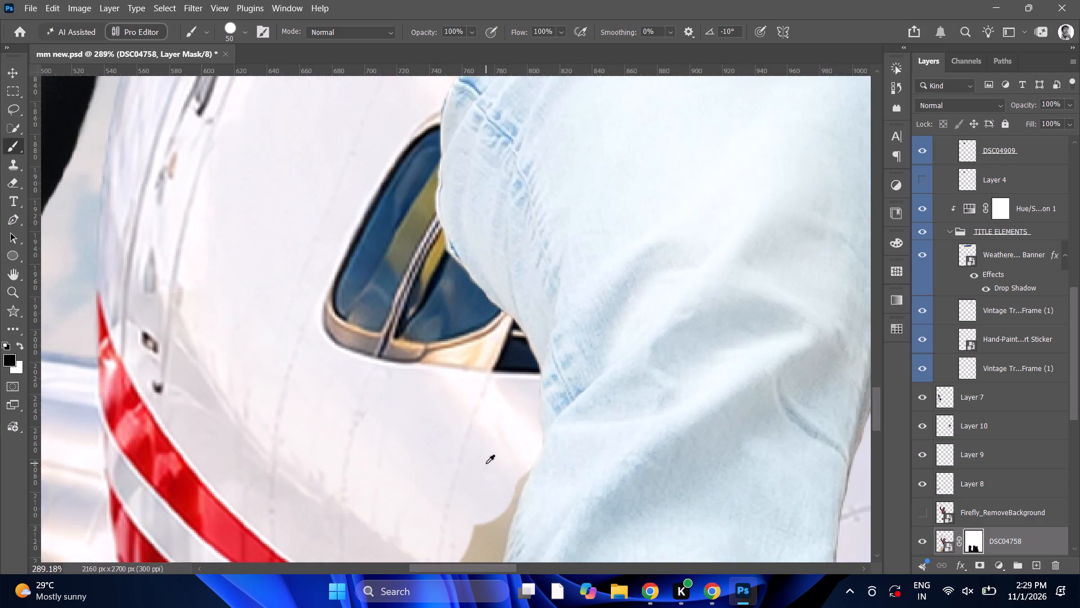
Brush out the bulk of the beige strip along the jeans' outer edge, from below the thigh bulge down to the red stripe.
scroll(486, 482, "up", 5)
scroll(486, 482, "down", 6)
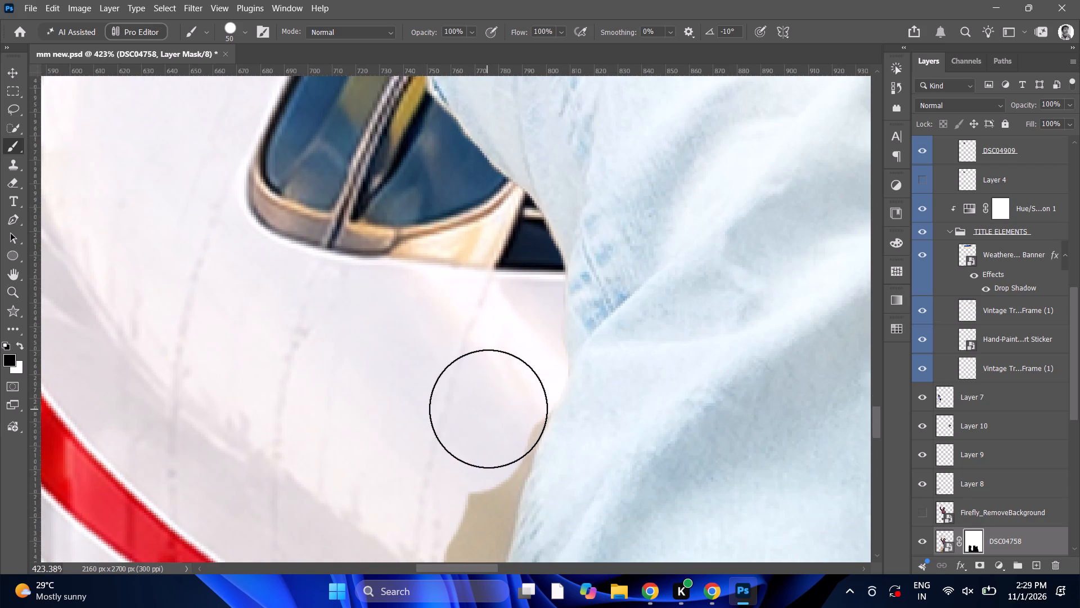
left_click(490, 404)
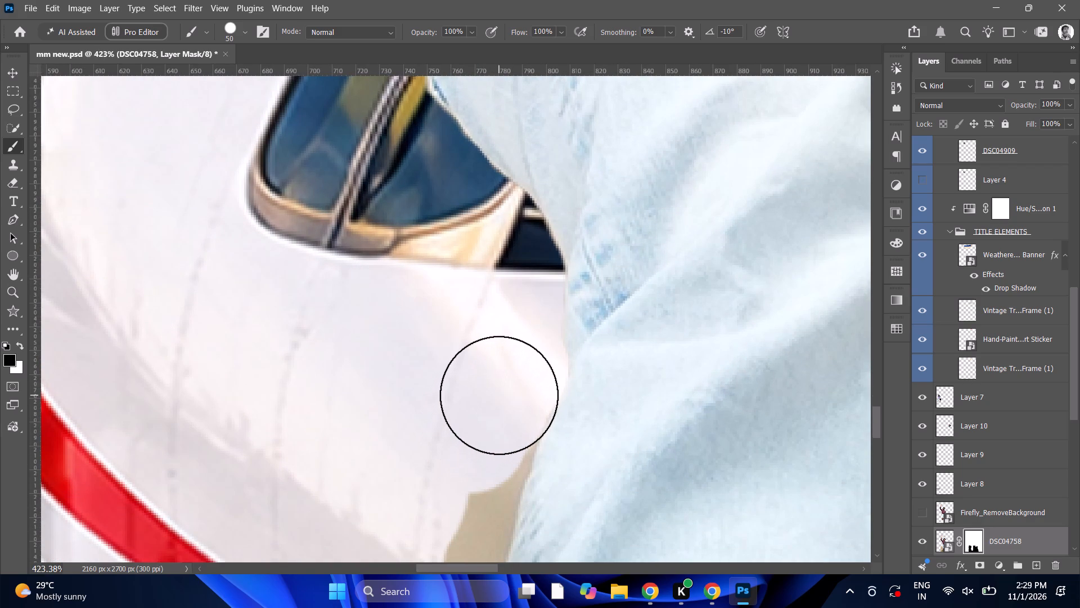
left_click(499, 390)
scroll(491, 401, "down", 6)
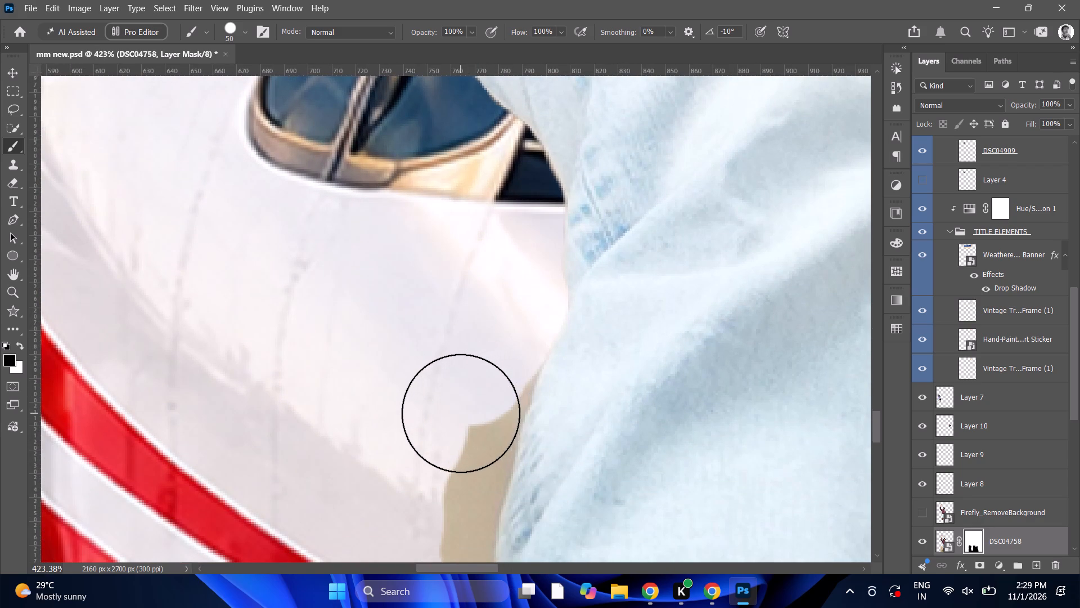
left_click_drag(461, 413, 427, 517)
scroll(440, 461, "down", 8)
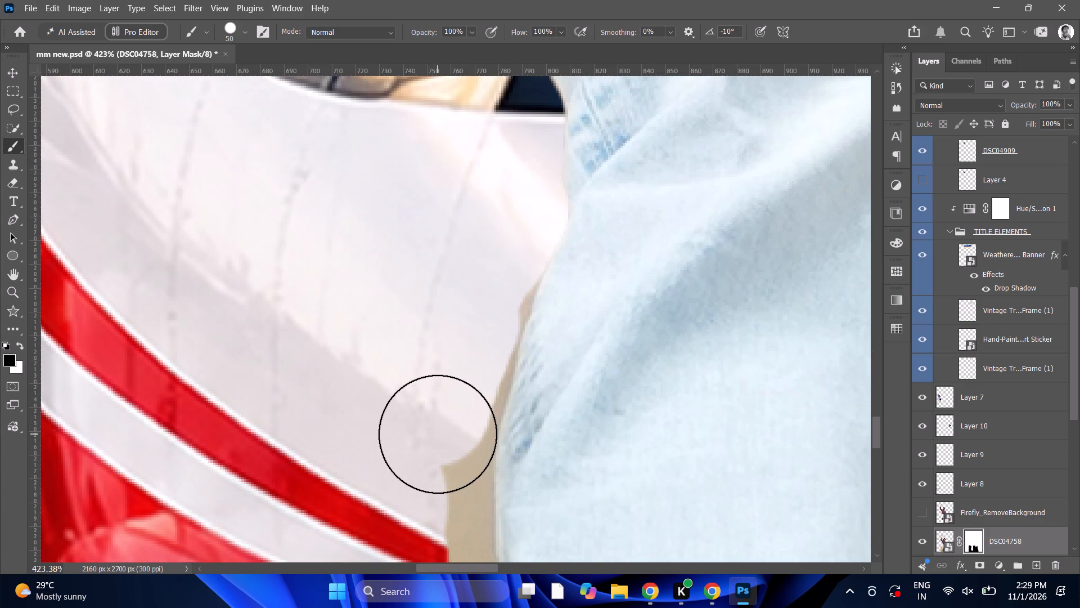
left_click_drag(438, 434, 426, 539)
Mask out the thin beige sliver left along the jeans' outer edge, beside the frayed seam above the red stripe.
scroll(442, 262, "up", 5, "alt")
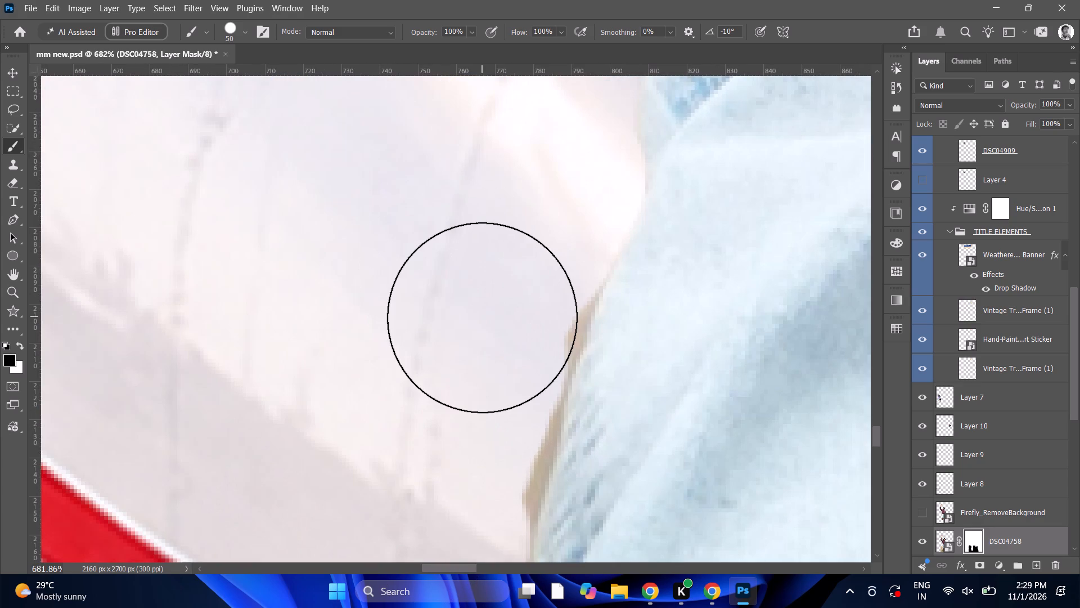
left_click(489, 319)
left_click(496, 292)
left_click(505, 271)
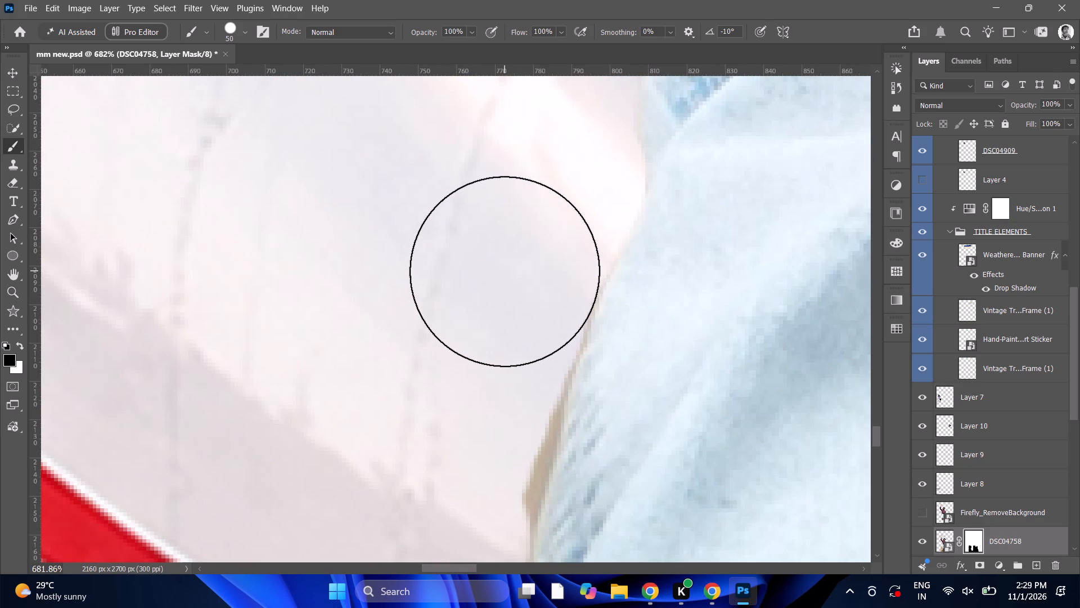
left_click(505, 275)
left_click_drag(501, 287, 457, 458)
double_click(457, 458)
left_click(453, 471)
double_click(453, 476)
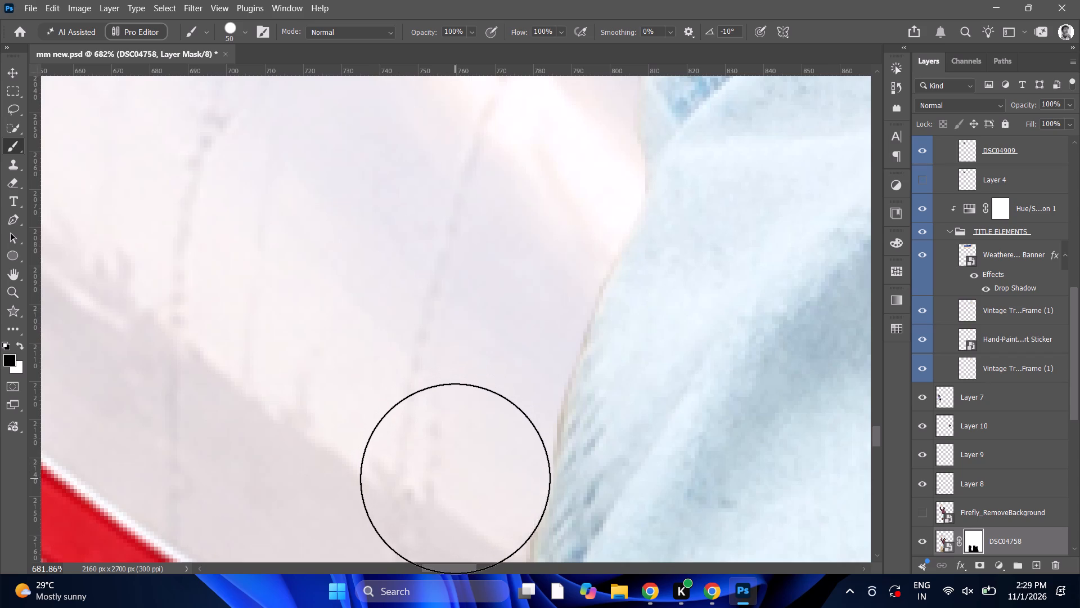
left_click(470, 390)
left_click(488, 303)
Examine the seated man's cutout in the whole poster for beige remnants around his legs and shoes.
scroll(488, 303, "down", 7, "alt")
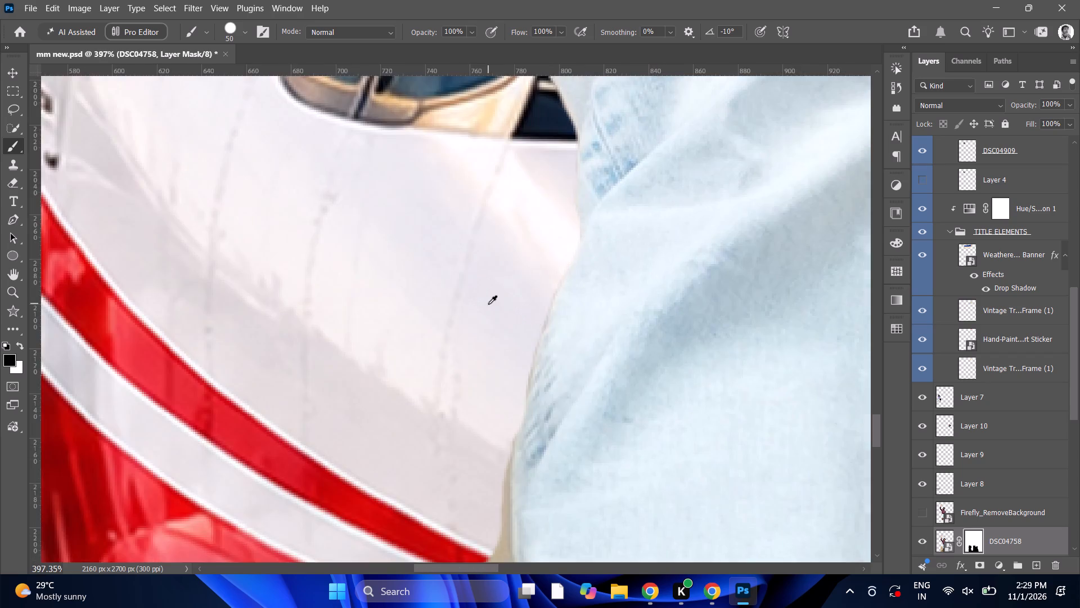
scroll(488, 304, "down", 3, "alt")
scroll(457, 421, "down", 11, "alt")
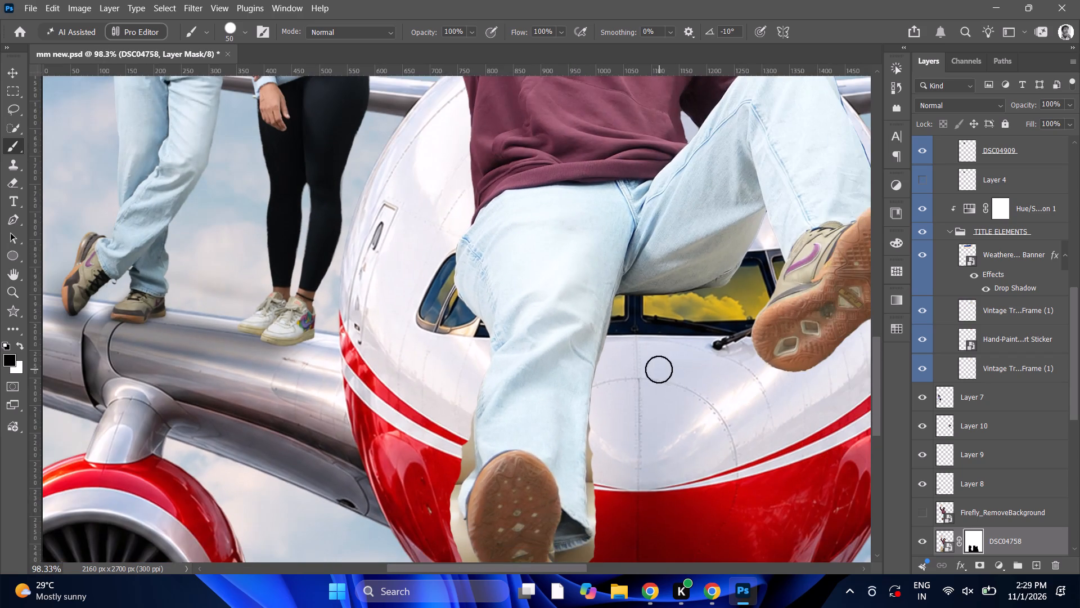
scroll(656, 369, "down", 13, "alt")
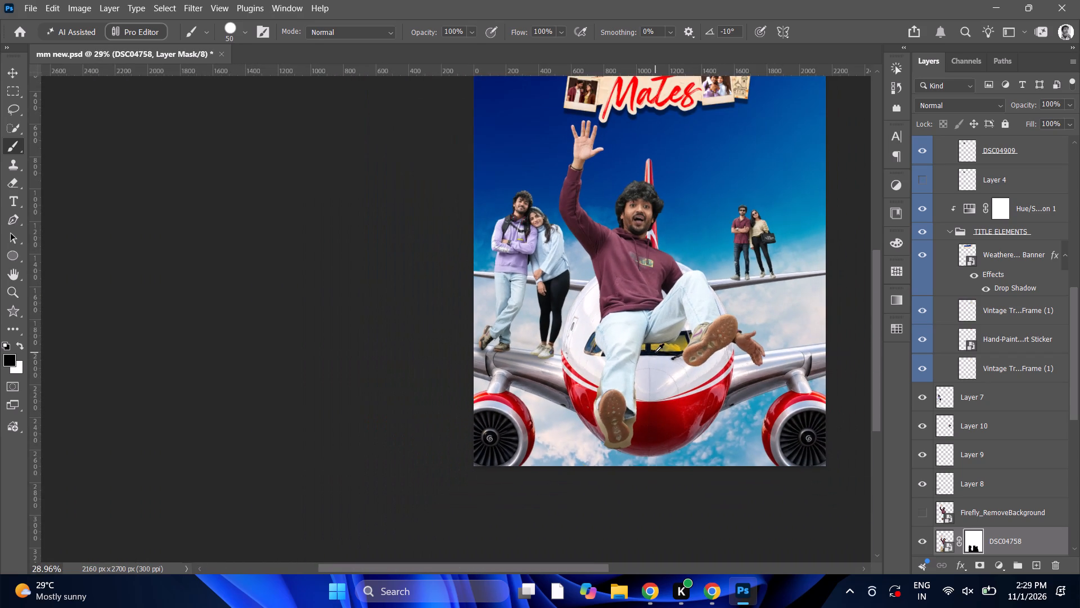
scroll(674, 357, "up", 7, "alt")
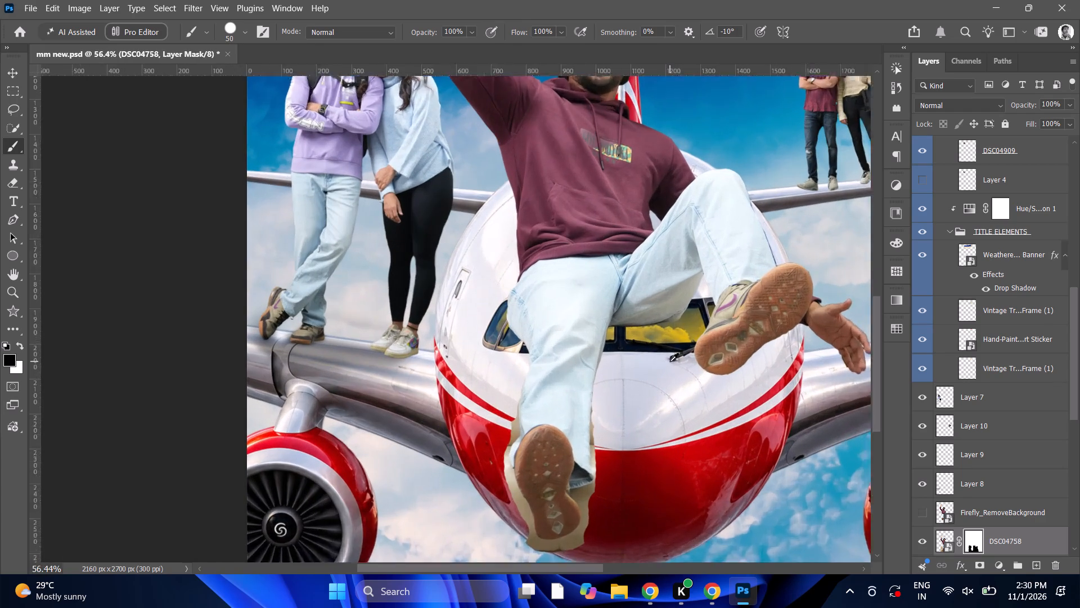
Brush out a patch of beige just below the jeans hem, between the lower shoe's sole and the red fuselage.
scroll(670, 361, "up", 6, "alt")
scroll(578, 472, "down", 6)
scroll(573, 518, "up", 6, "alt")
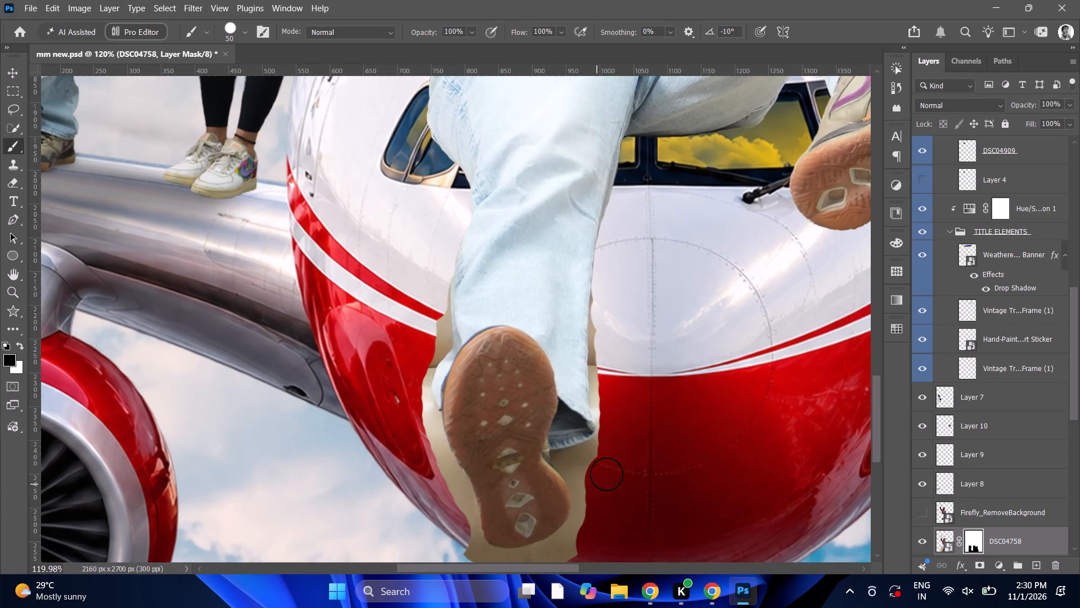
left_click(591, 464)
left_click(596, 456)
Brush out the beige along the lower leg's inner edge over the white nose, from below the windshield toward the red stripe.
scroll(616, 321, "up", 5, "alt")
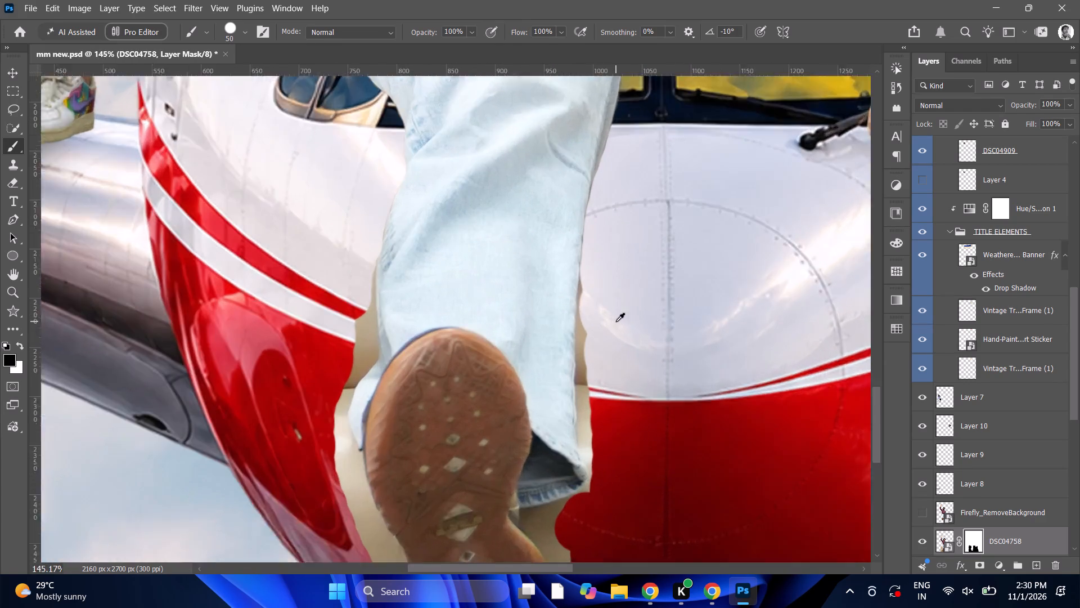
scroll(616, 321, "up", 5, "alt")
scroll(623, 196, "up", 6)
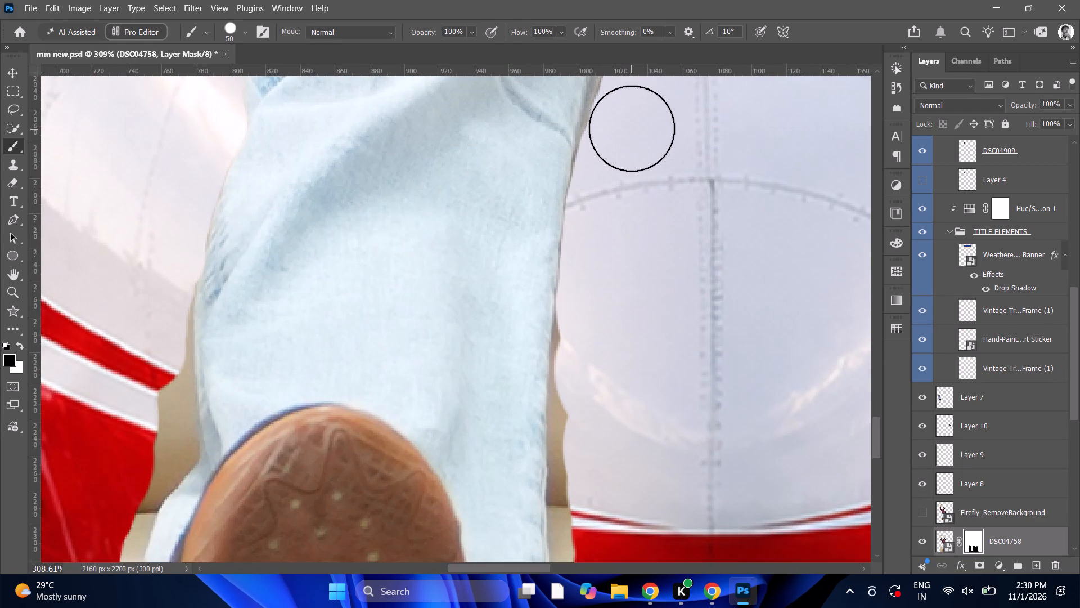
scroll(642, 122, "up", 6)
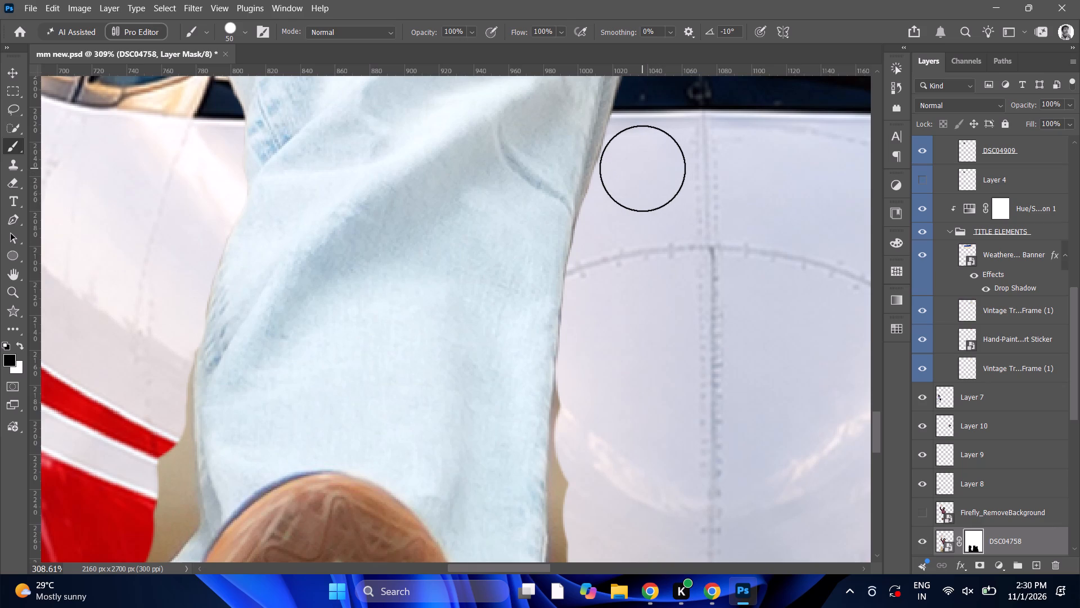
left_click(642, 168)
left_click(640, 168)
left_click_drag(640, 168, 648, 136)
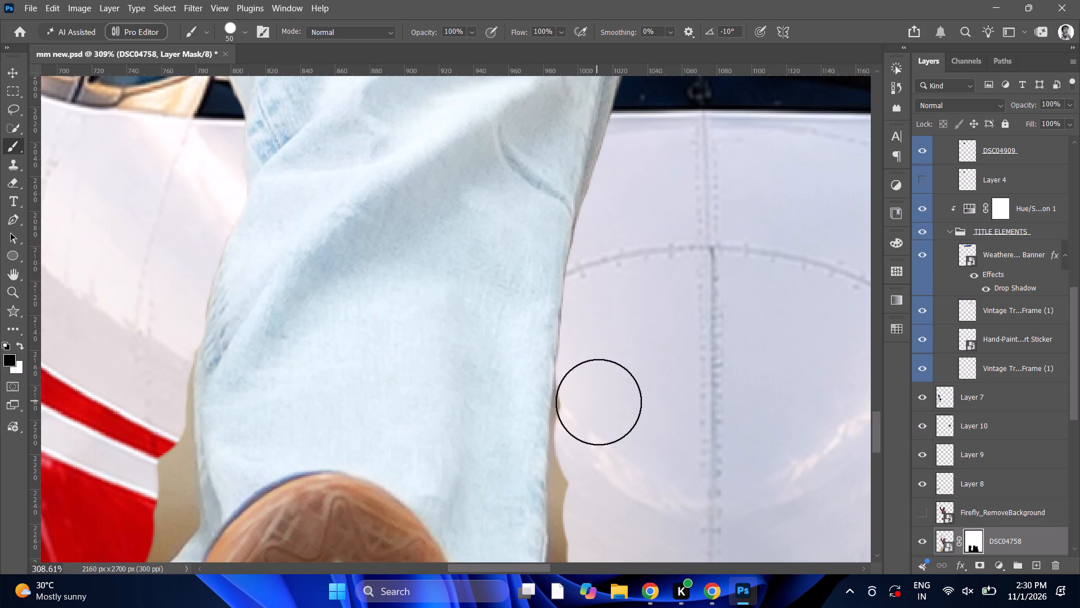
left_click(597, 402)
left_click_drag(598, 388, 593, 437)
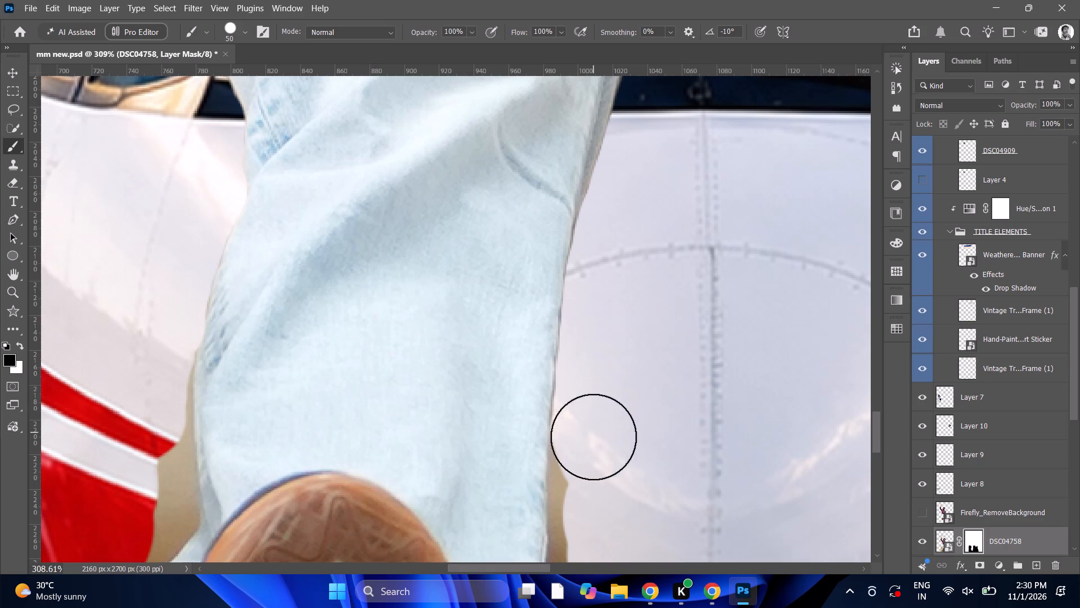
left_click_drag(593, 437, 597, 515)
Mask out the thin fringe along the lower leg's inner edge, from the curved rivet line down past the cloud reflection.
scroll(597, 378, "up", 4, "alt")
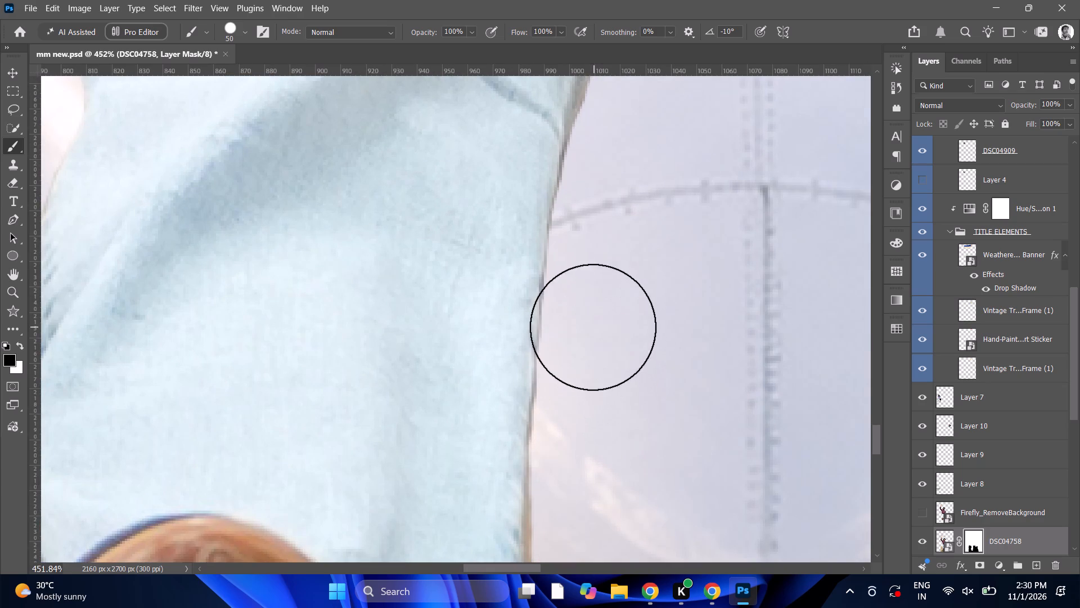
left_click(597, 381)
left_click(597, 406)
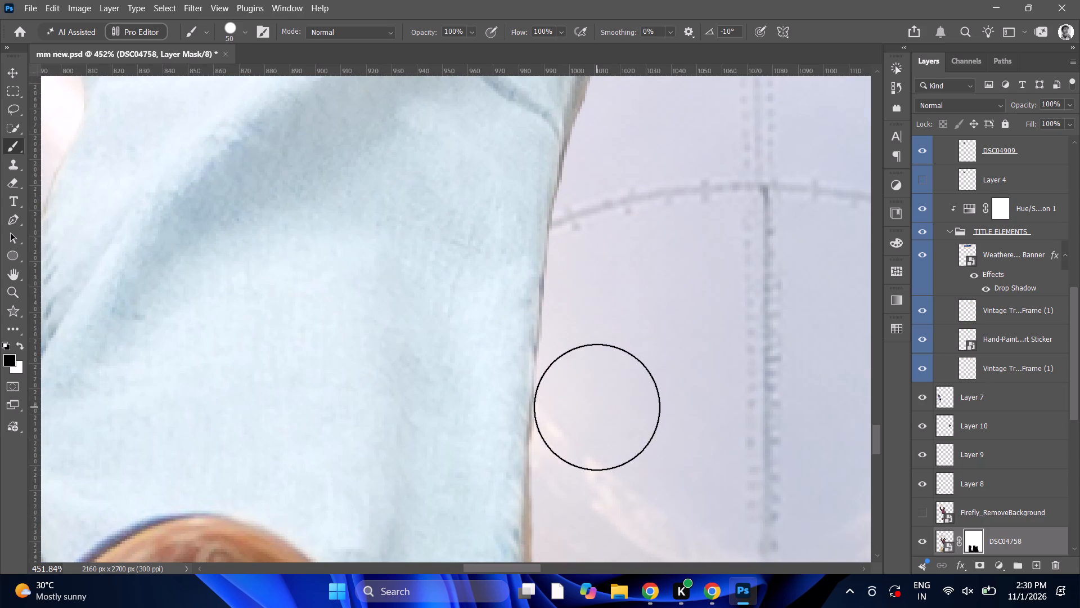
left_click(596, 426)
scroll(588, 463, "down", 5)
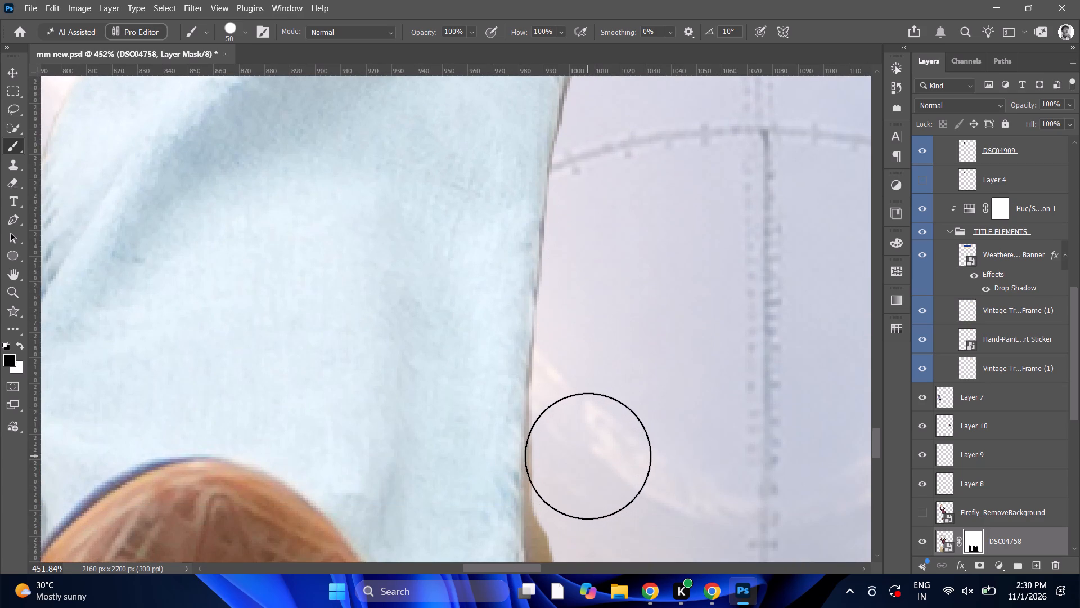
left_click(588, 456)
left_click_drag(588, 456, 589, 402)
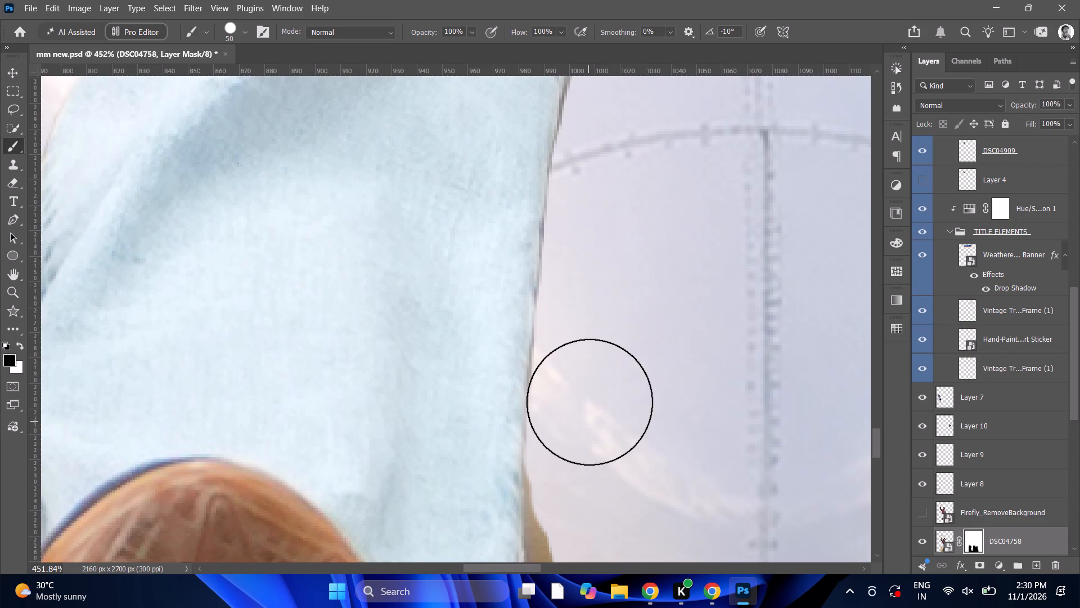
left_click_drag(589, 402, 595, 344)
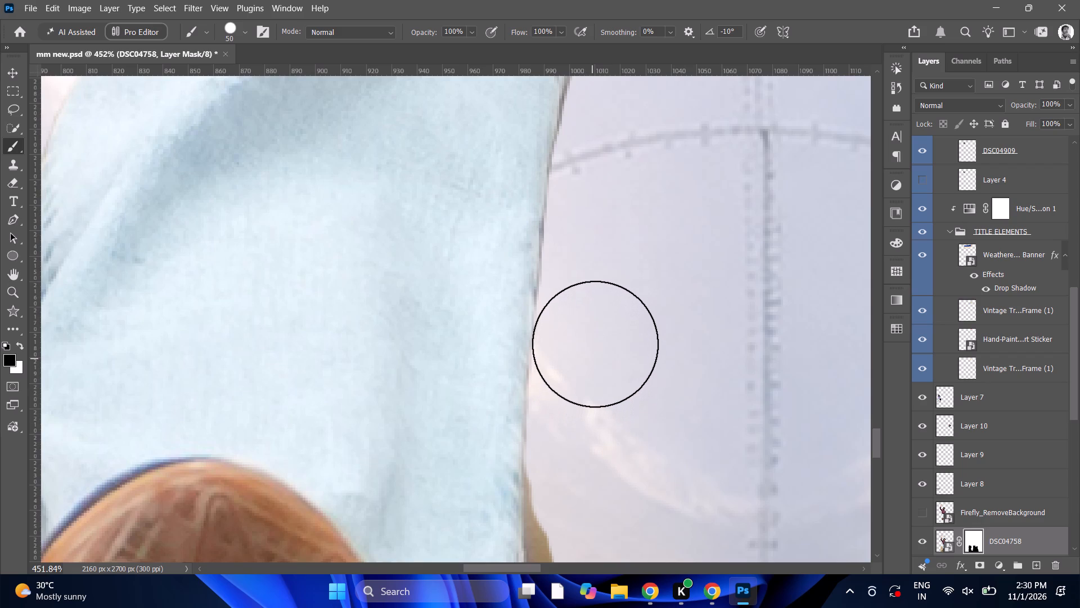
left_click_drag(595, 344, 602, 331)
Brush out the beige wedge between the lower leg's inner edge and the white nose, just above the red stripe.
scroll(623, 303, "down", 7)
scroll(595, 448, "down", 7)
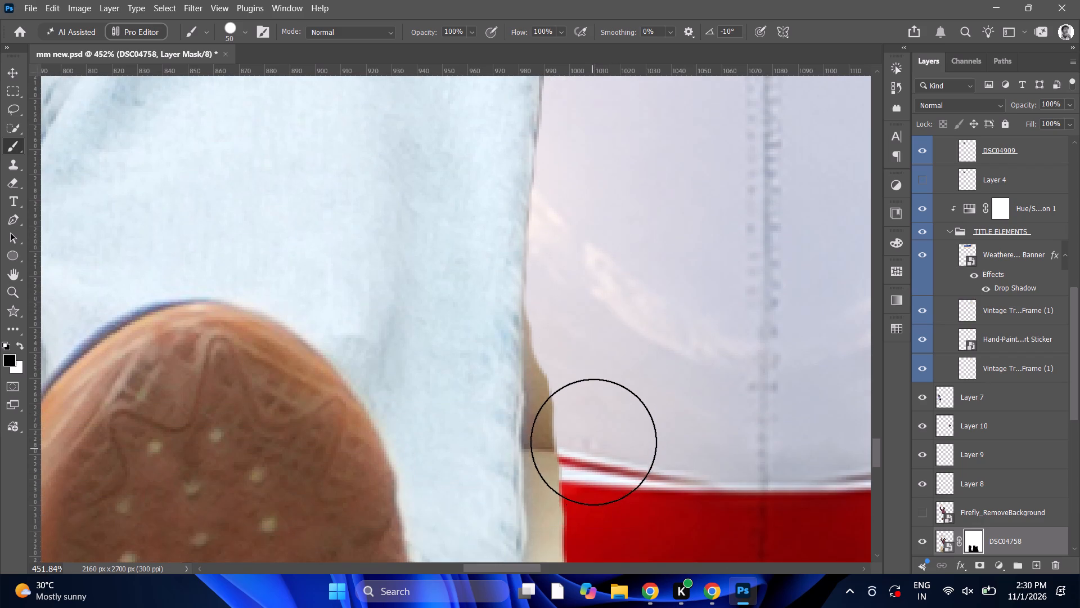
left_click(596, 431)
left_click(592, 407)
left_click_drag(592, 388, 592, 382)
left_click(589, 326)
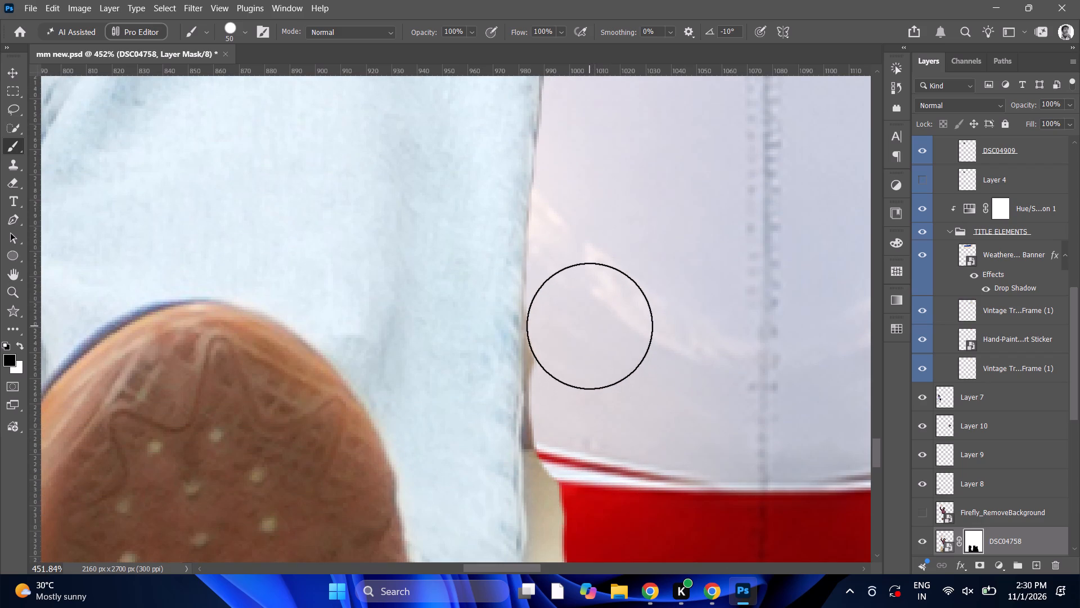
left_click_drag(591, 320, 589, 325)
left_click(584, 343)
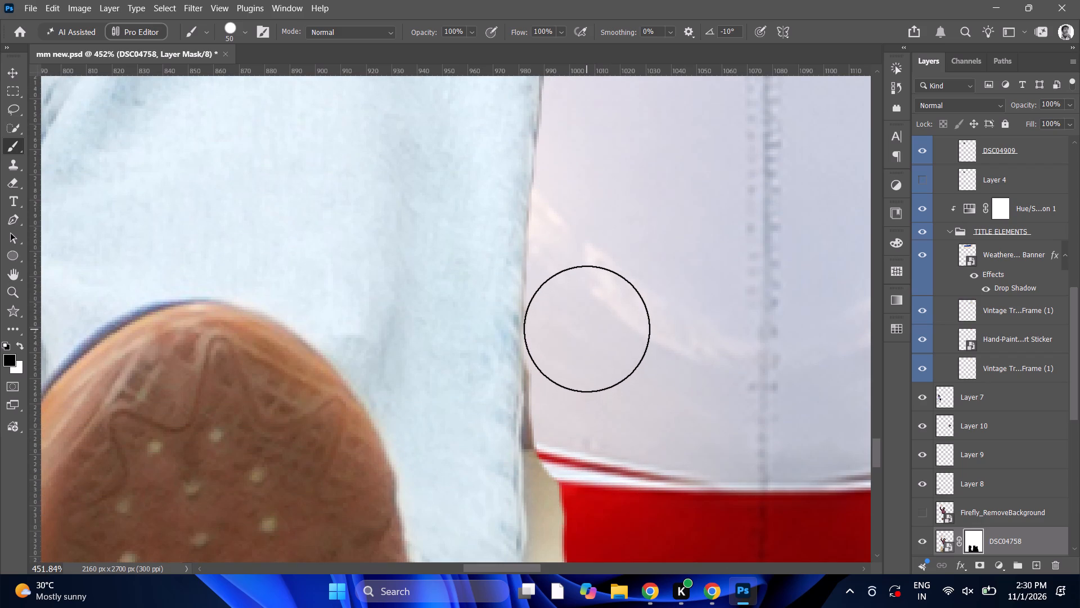
left_click(587, 324)
left_click(587, 320)
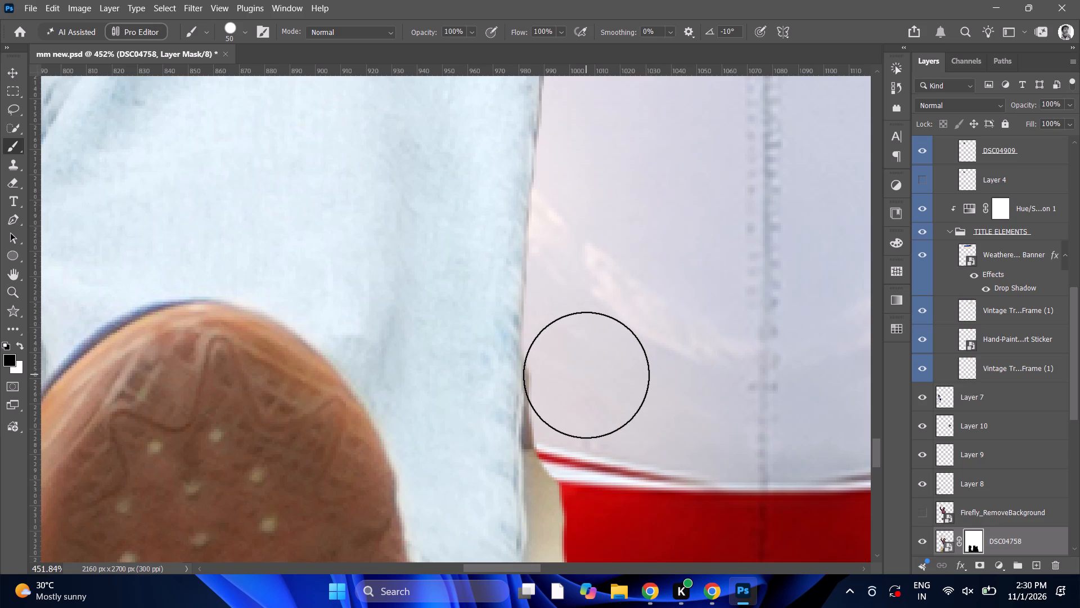
left_click(586, 375)
Mask out the beige where the red and white nose stripes meet the lower leg's inner edge.
scroll(588, 393, "down", 5)
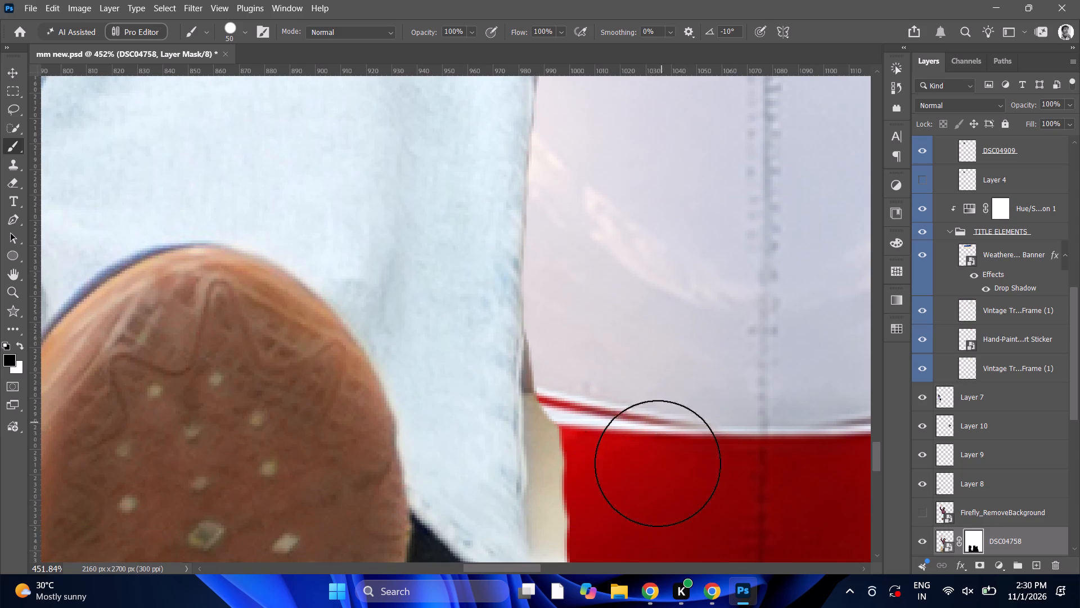
left_click(605, 452)
left_click(598, 404)
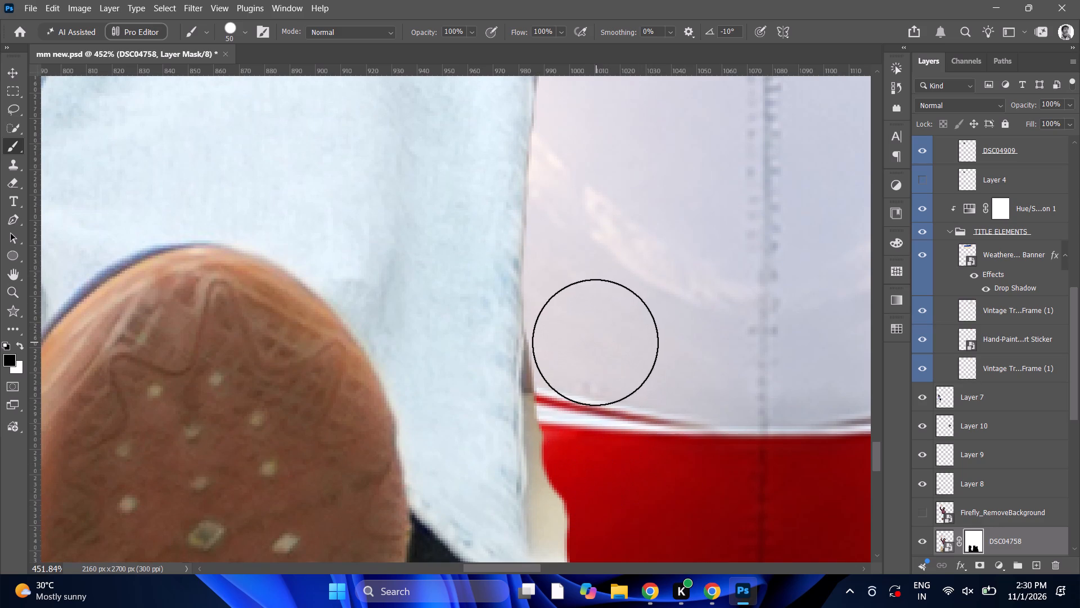
left_click(588, 354)
left_click(586, 351)
left_click_drag(586, 357, 586, 363)
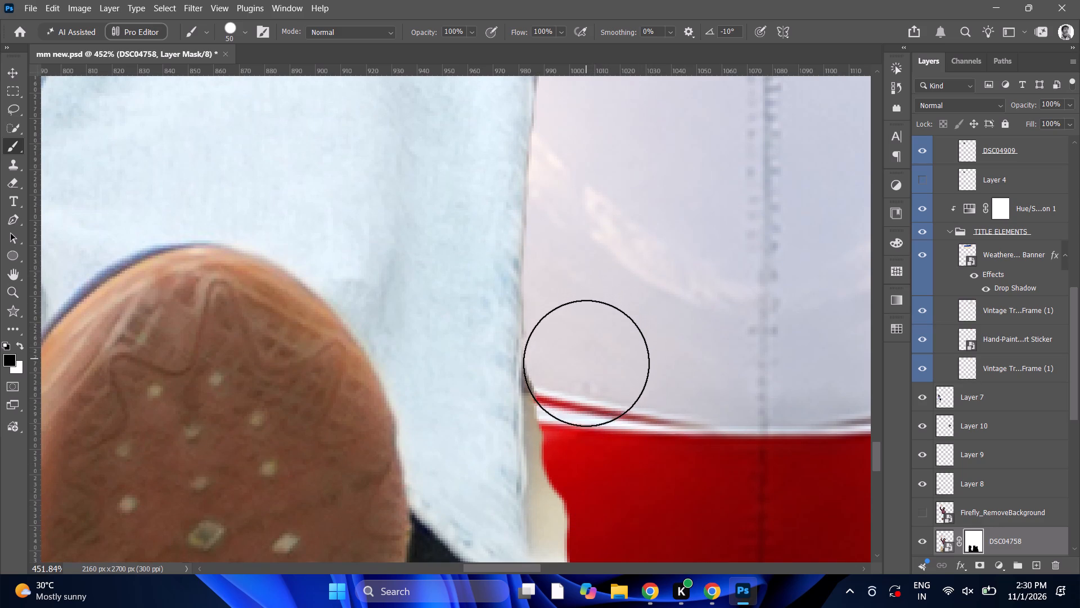
left_click_drag(586, 363, 598, 495)
scroll(598, 457, "down", 6)
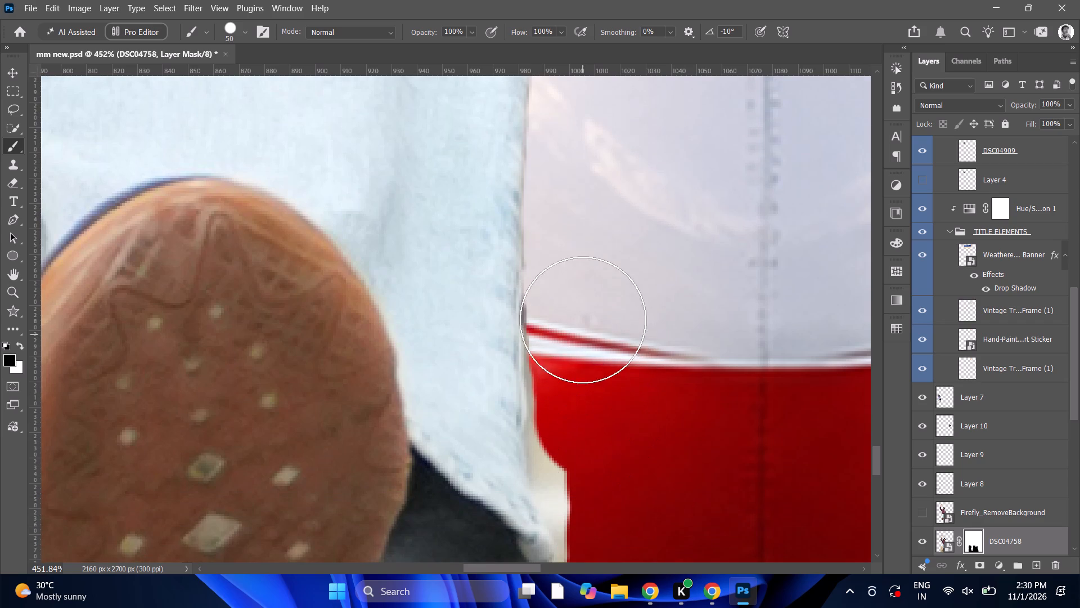
left_click(583, 312)
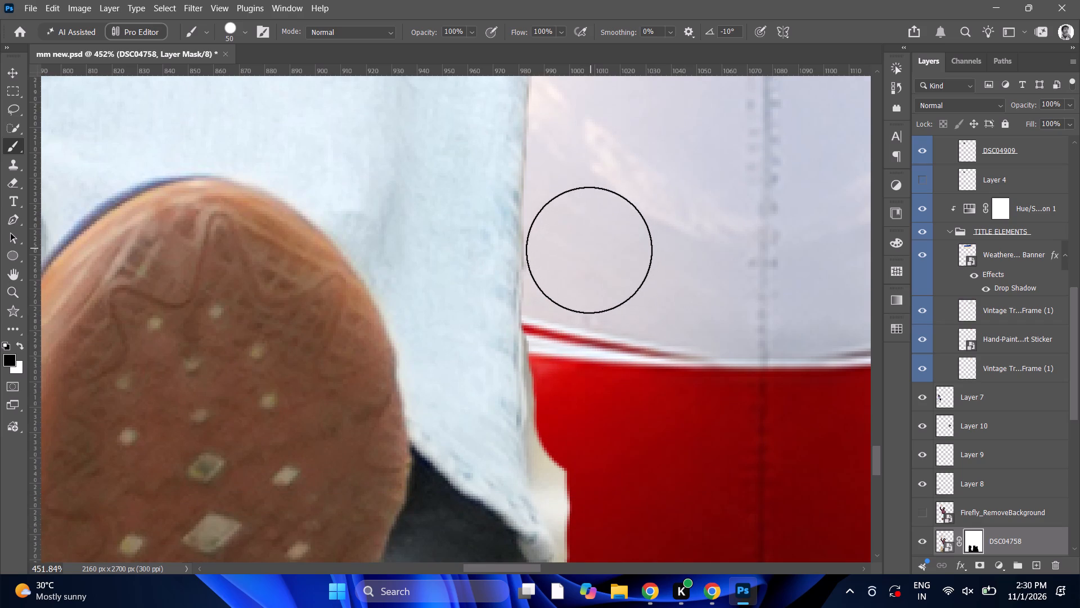
left_click(586, 267)
left_click(585, 237)
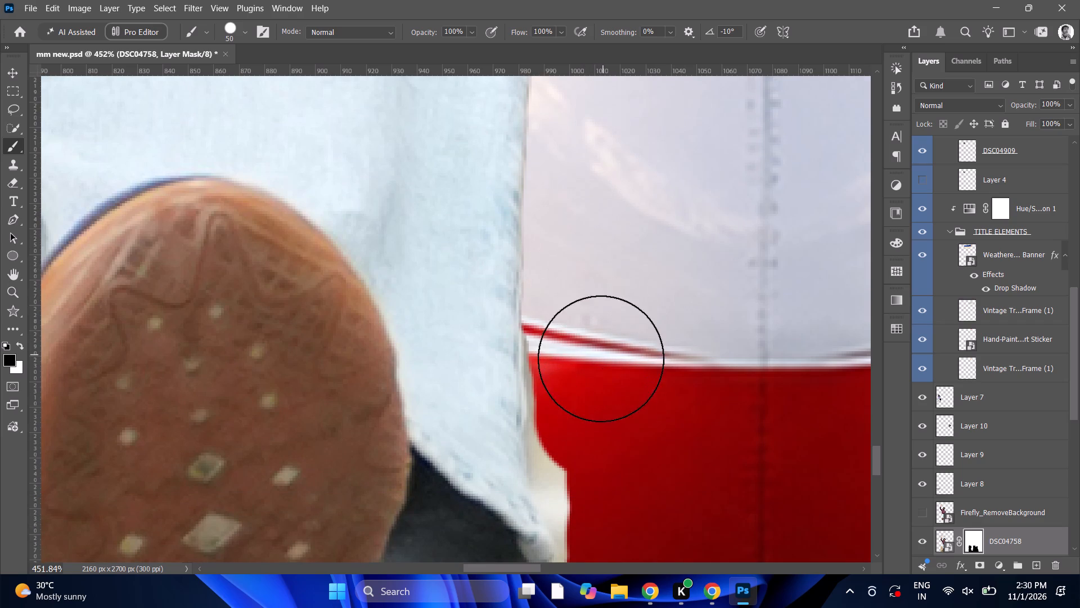
Brush out the beige strip over the red fuselage along the jeans' inner edge, from the stripes down to the flared hem.
left_click(593, 460)
left_click(592, 442)
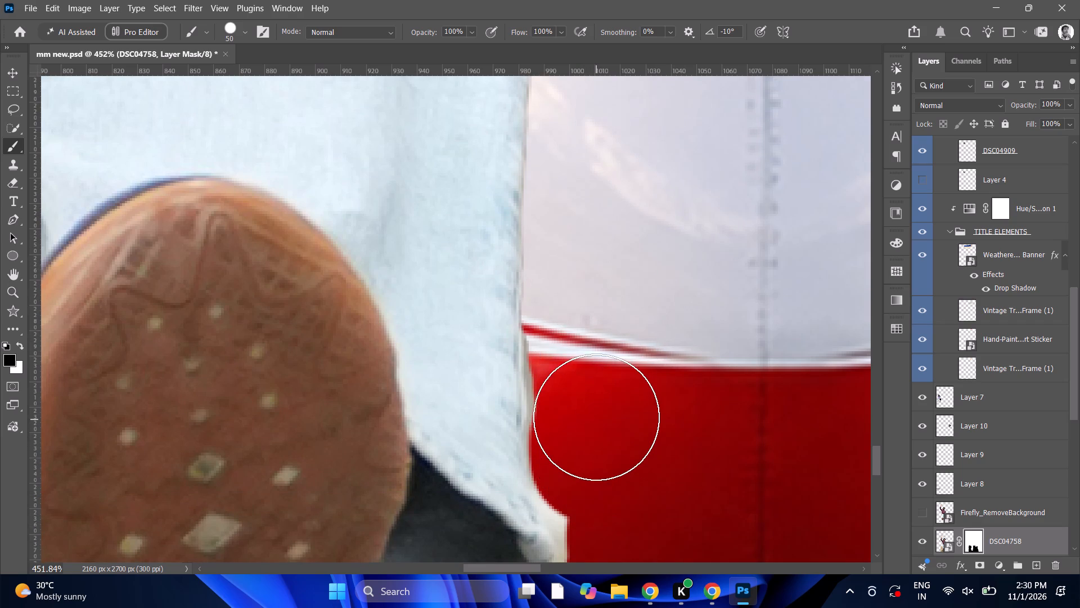
left_click(596, 417)
left_click(597, 383)
left_click_drag(597, 378, 595, 370)
left_click(591, 345)
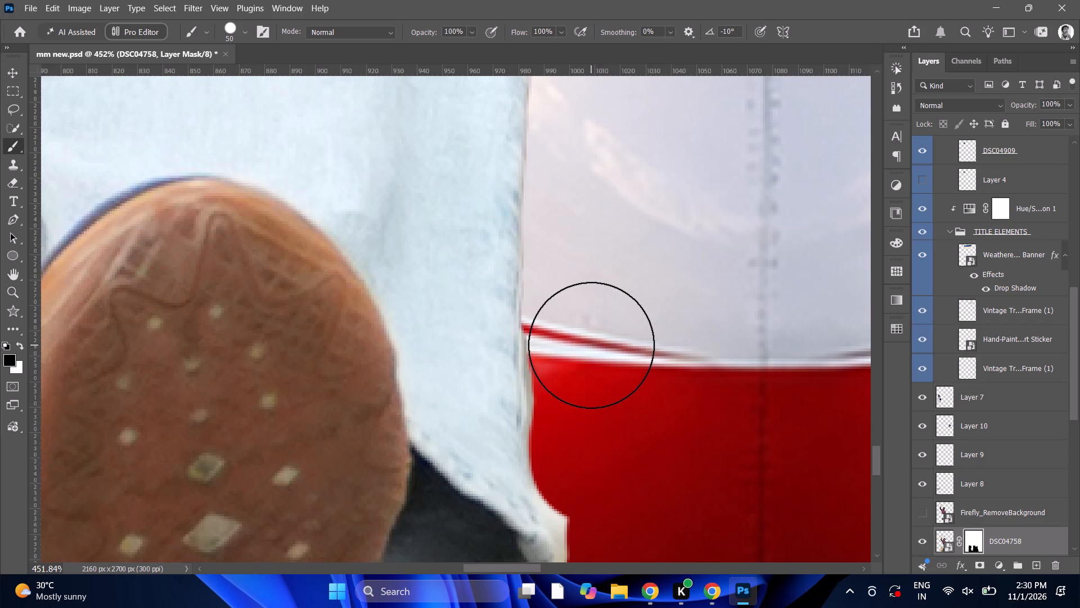
left_click(587, 334)
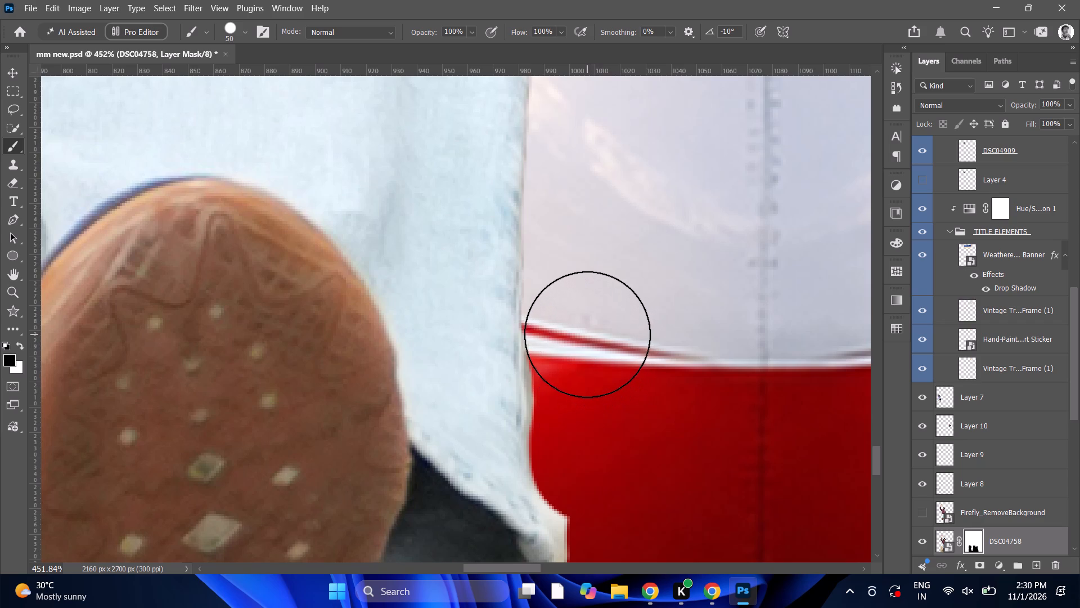
Clean up the beige fringe along the jeans' inner edge, from the red and white stripes down over the red fuselage.
left_click(585, 342)
left_click(589, 359)
left_click(591, 372)
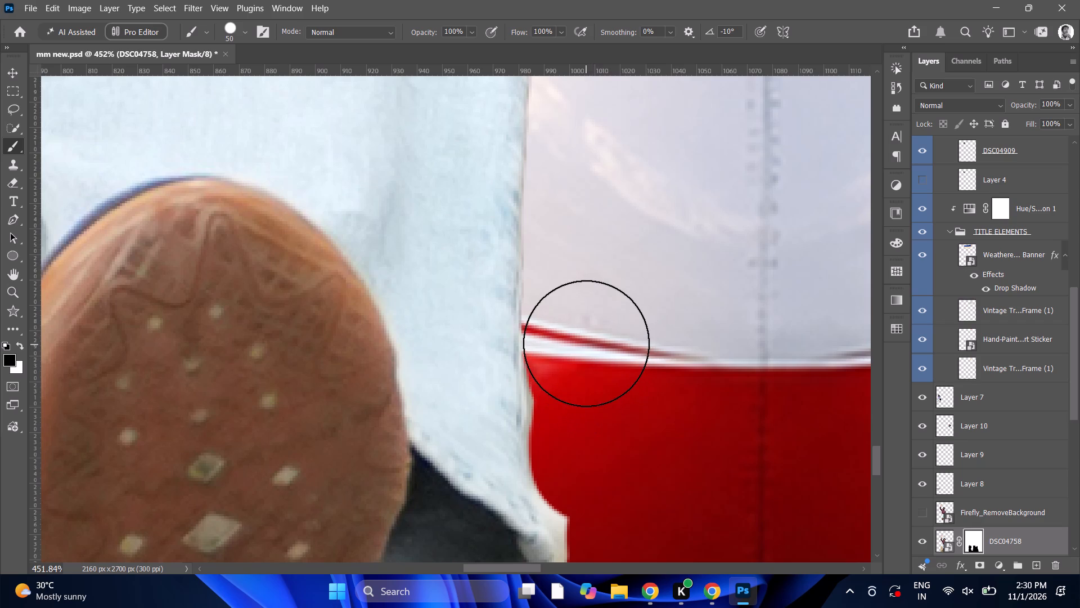
left_click(588, 338)
left_click(593, 392)
left_click_drag(595, 401, 595, 416)
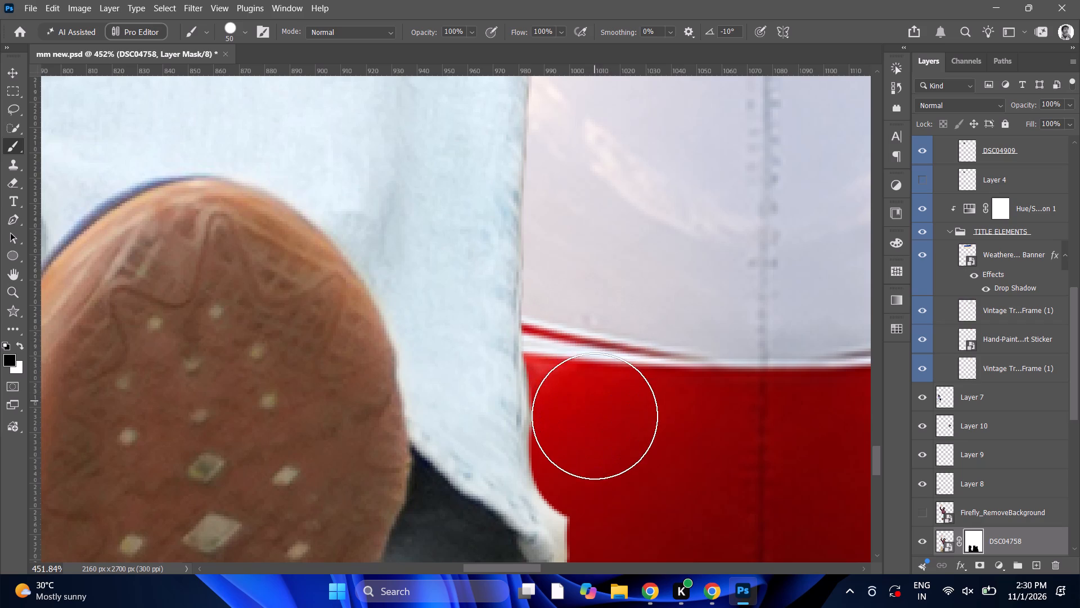
left_click_drag(595, 416, 600, 466)
Mask out the beige around the tip and underside corner of the flared jeans hem.
scroll(600, 467, "down", 6)
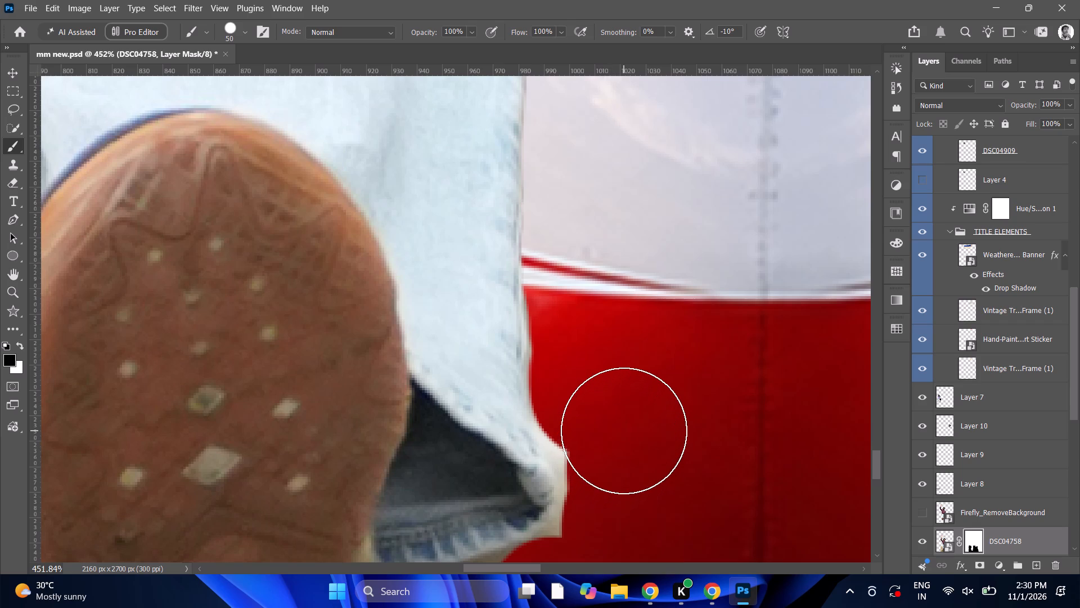
left_click(619, 440)
left_click_drag(601, 409, 628, 476)
scroll(628, 466, "down", 7)
left_click(610, 481)
left_click(604, 493)
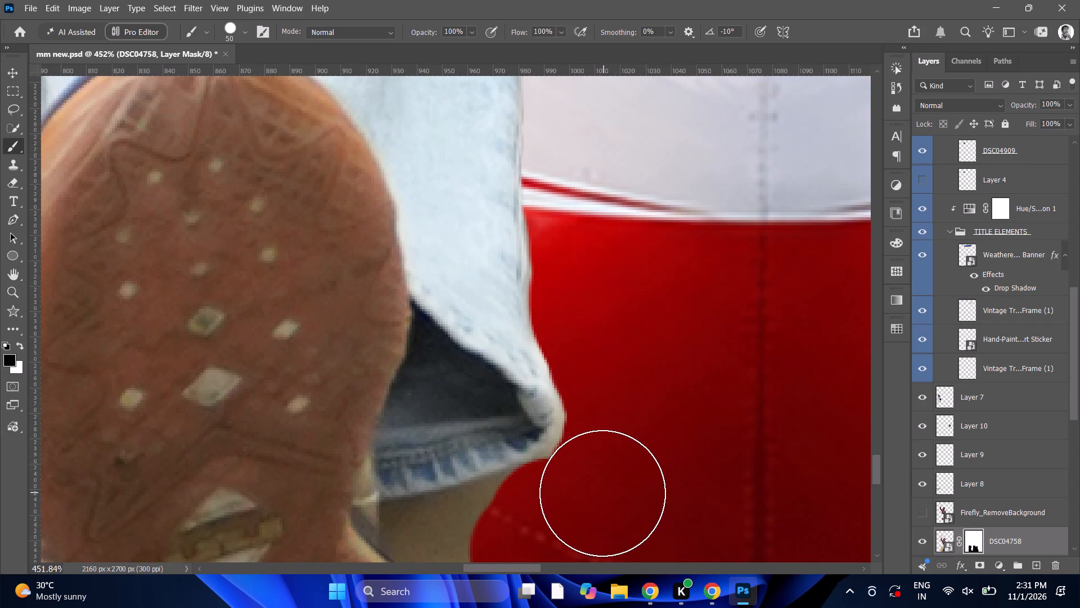
left_click(598, 495)
double_click(580, 513)
Brush out the beige seat remnant below the hem, over the red fuselage beside the shoe sole.
scroll(579, 506, "down", 4)
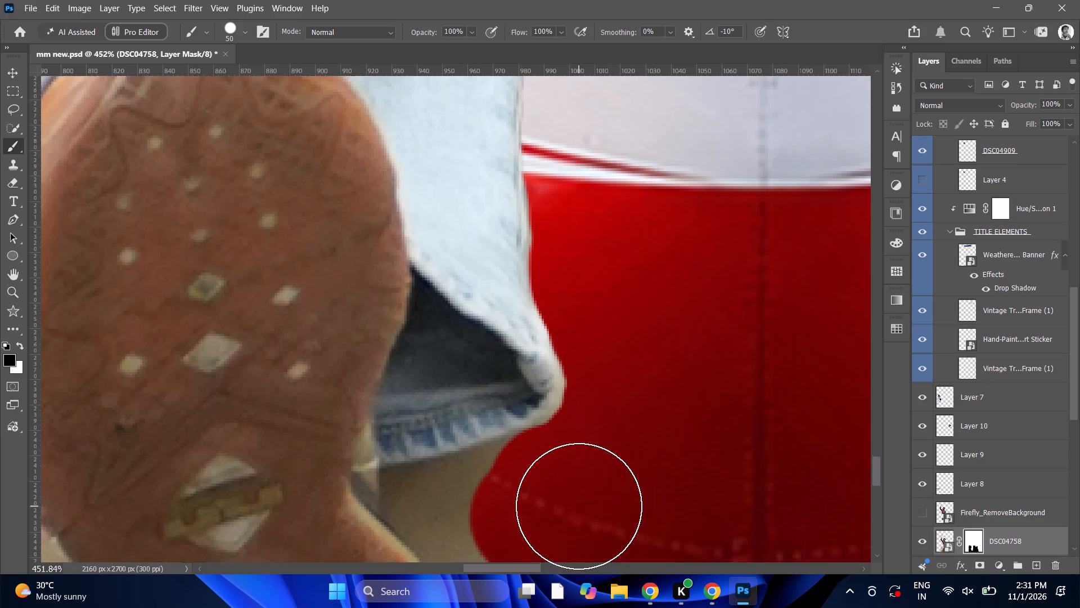
scroll(579, 506, "down", 2)
left_click(573, 451)
scroll(573, 451, "down", 5, "alt")
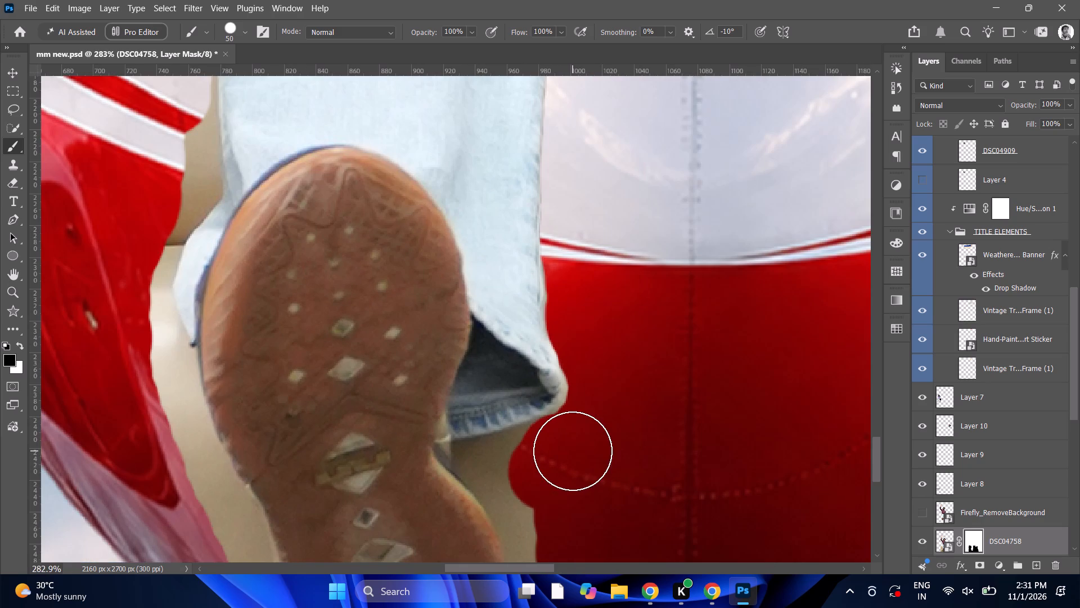
left_click(523, 478)
left_click_drag(534, 493, 565, 532)
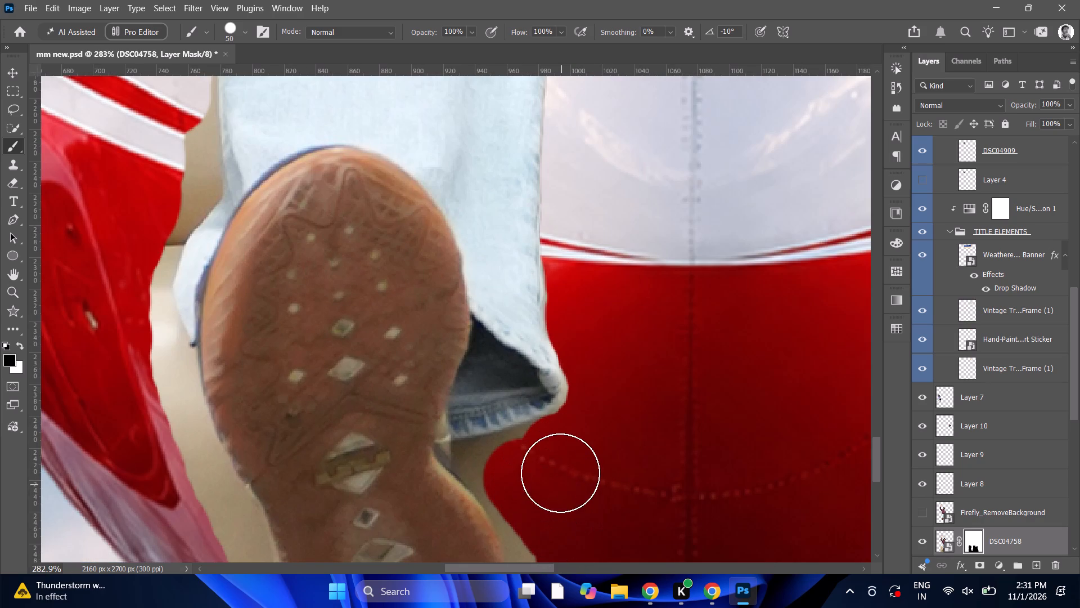
Roughly mask out the beige around the inner side and bottom of the shoe heel.
scroll(559, 471, "down", 13)
left_click_drag(556, 440, 459, 566)
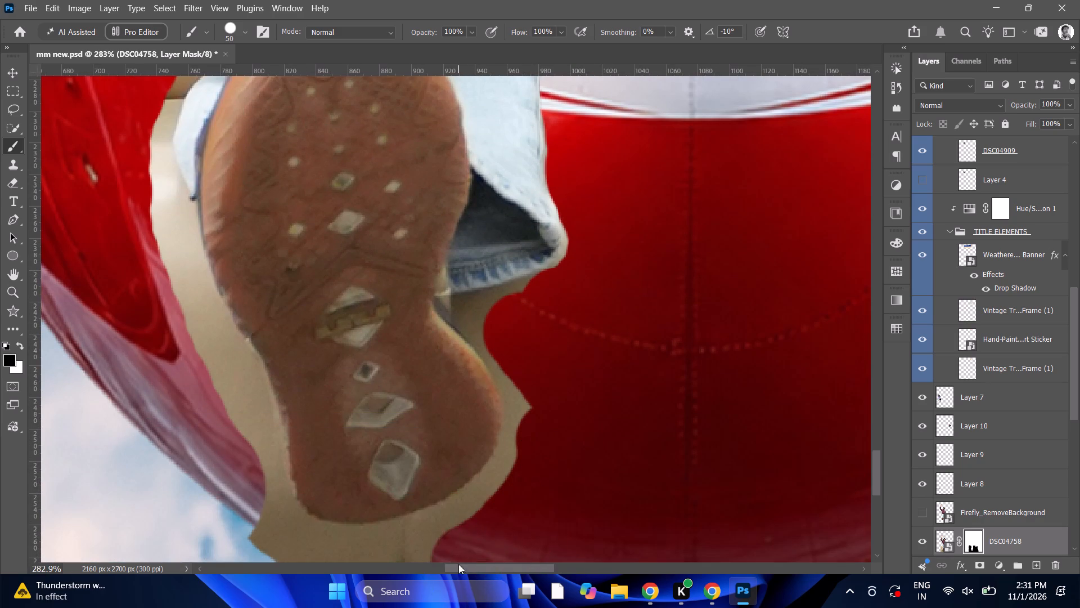
scroll(461, 553, "down", 6)
left_click_drag(478, 512, 199, 370)
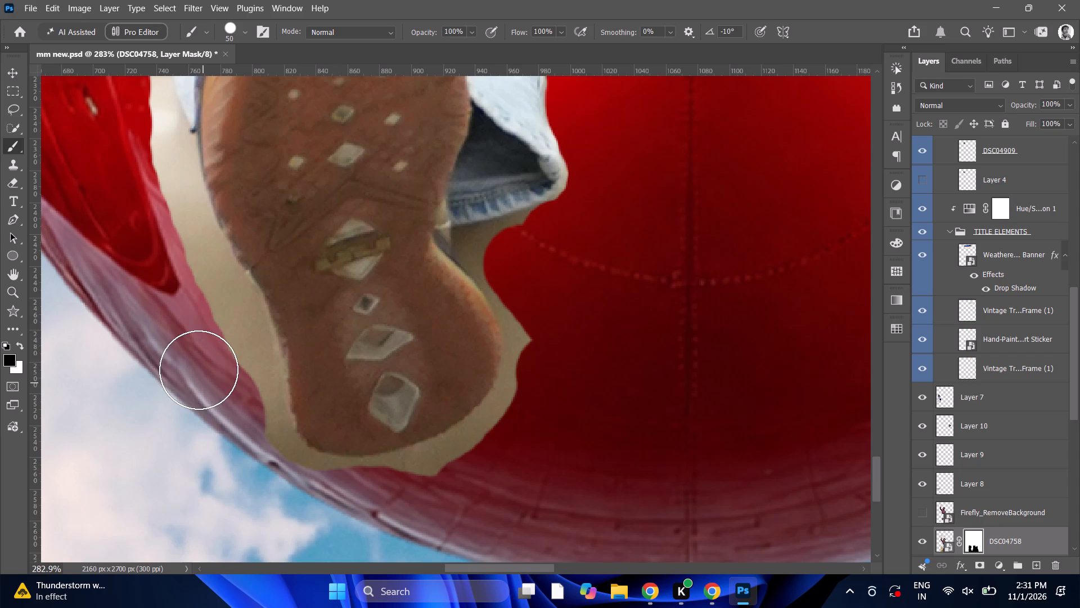
Brush out the beige patch beside the outer side of the sole's narrow waist, over the pink fuselage reflection.
left_click_drag(199, 370, 181, 322)
left_click(200, 292)
left_click_drag(207, 301, 226, 342)
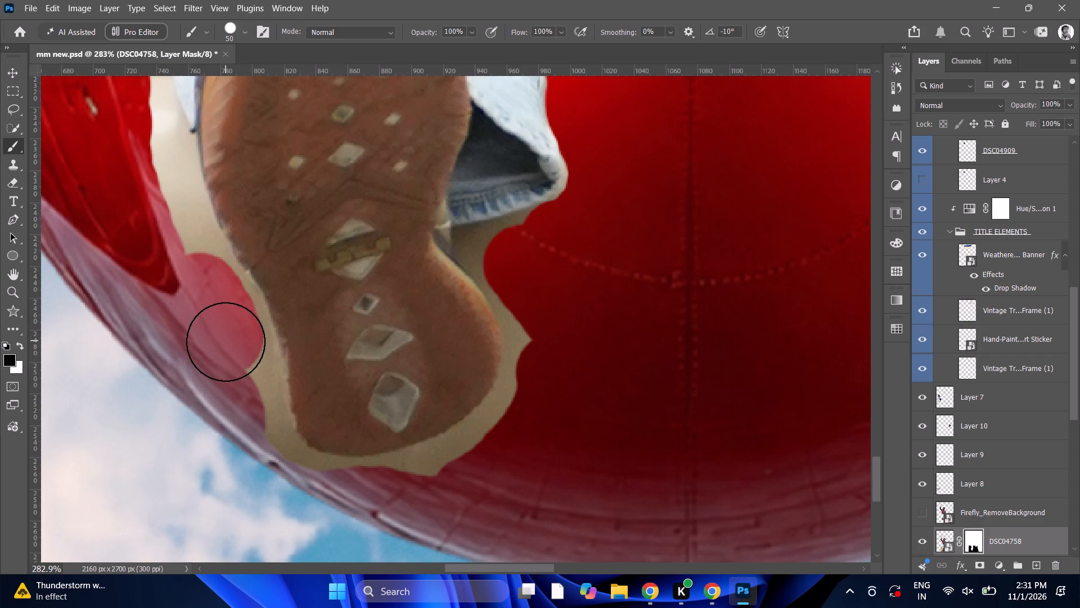
left_click_drag(226, 342, 226, 342)
left_click(215, 303)
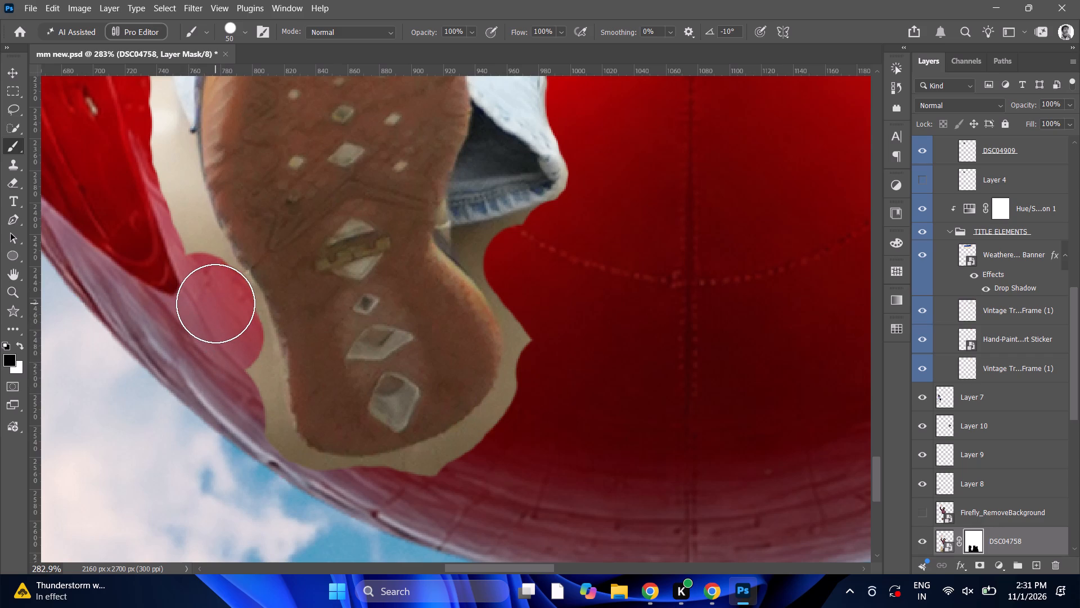
left_click(208, 292)
left_click_drag(193, 273, 197, 278)
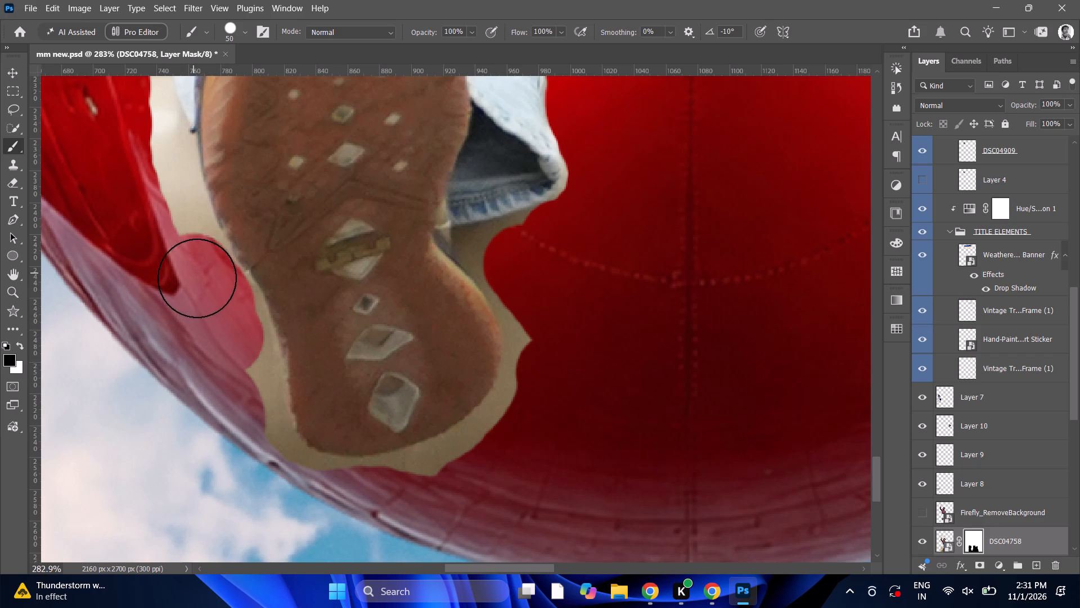
Trim the beige border around the heel, running down its outer side, under it and up its inner side.
left_click_drag(197, 278, 265, 494)
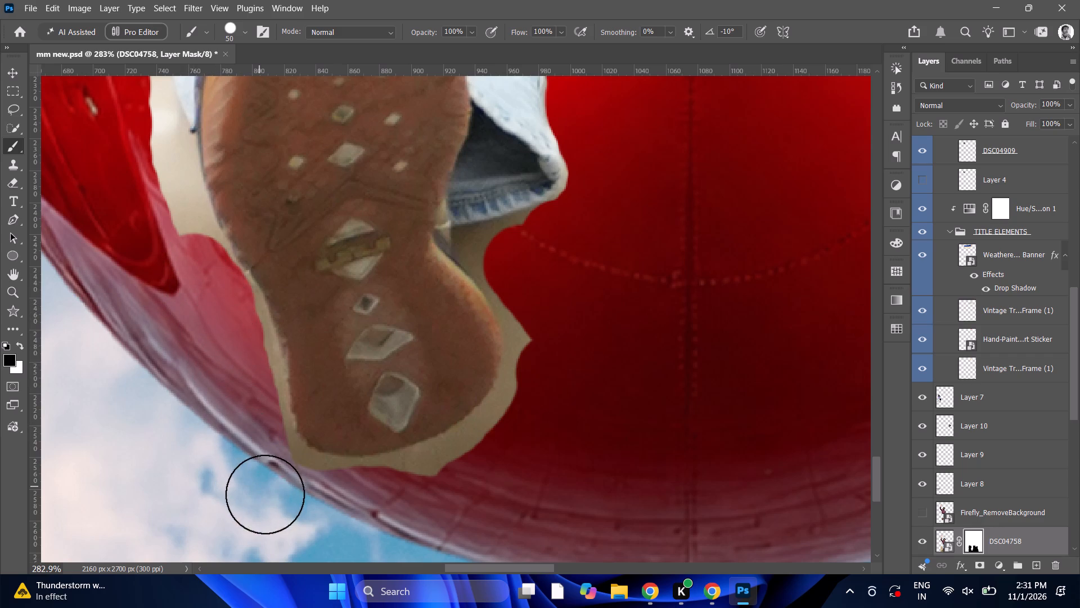
left_click_drag(265, 494, 506, 462)
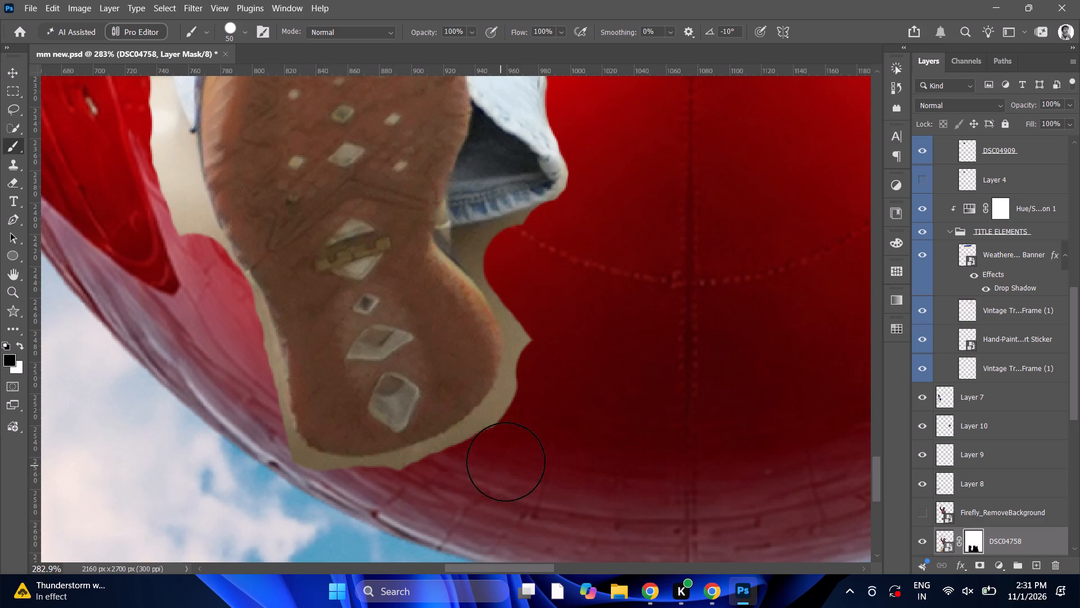
left_click_drag(506, 462, 540, 294)
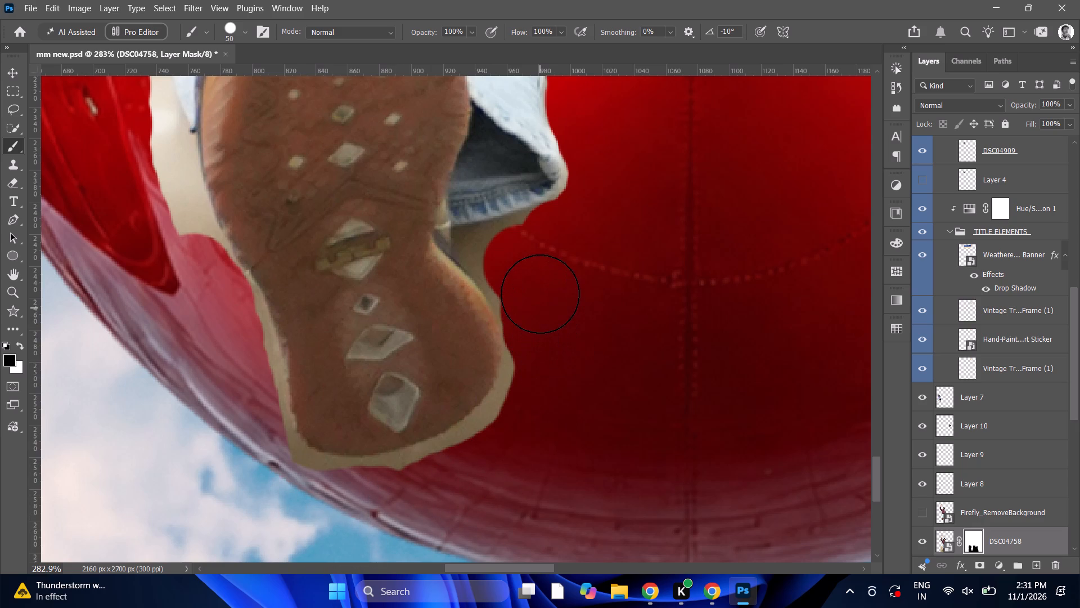
left_click_drag(540, 294, 539, 288)
Tighten the mask closer to the heel's outline, from its inner curve around the bottom to the outer edge.
scroll(561, 412, "up", 5, "alt")
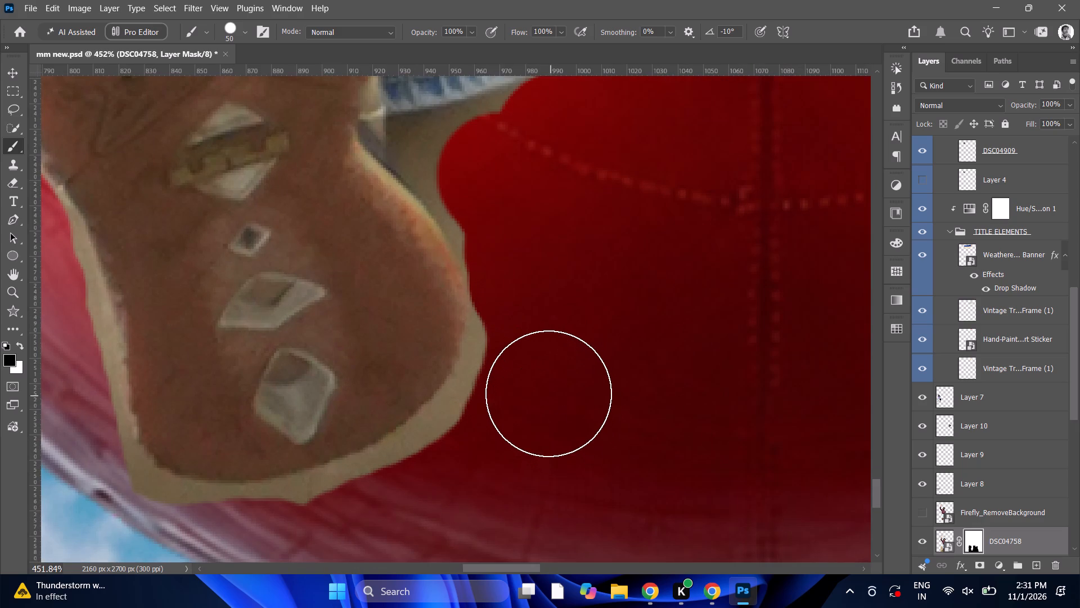
left_click_drag(533, 323, 532, 349)
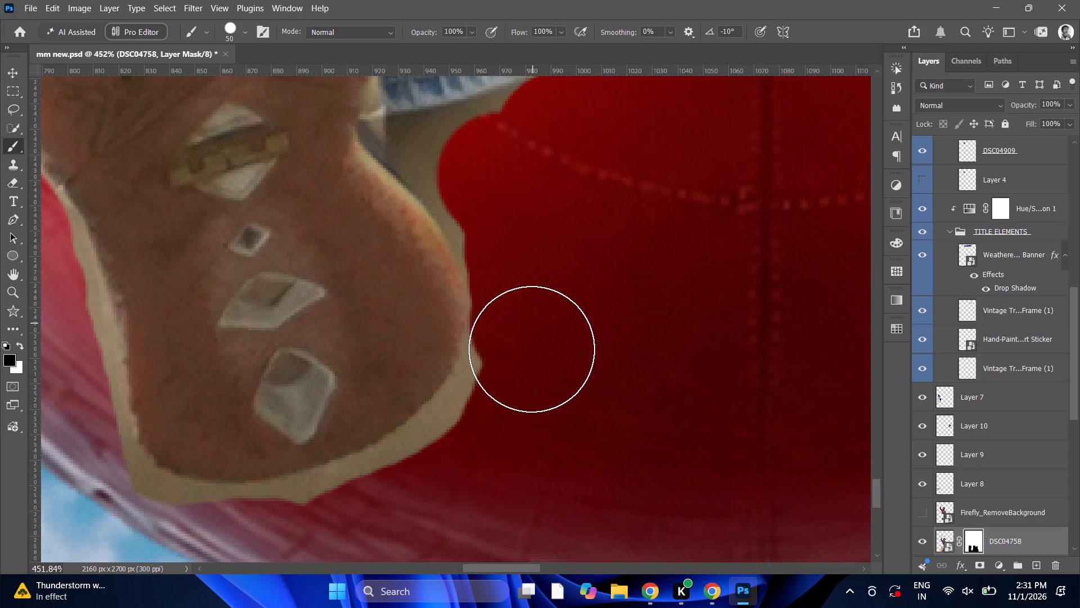
left_click_drag(532, 349, 258, 549)
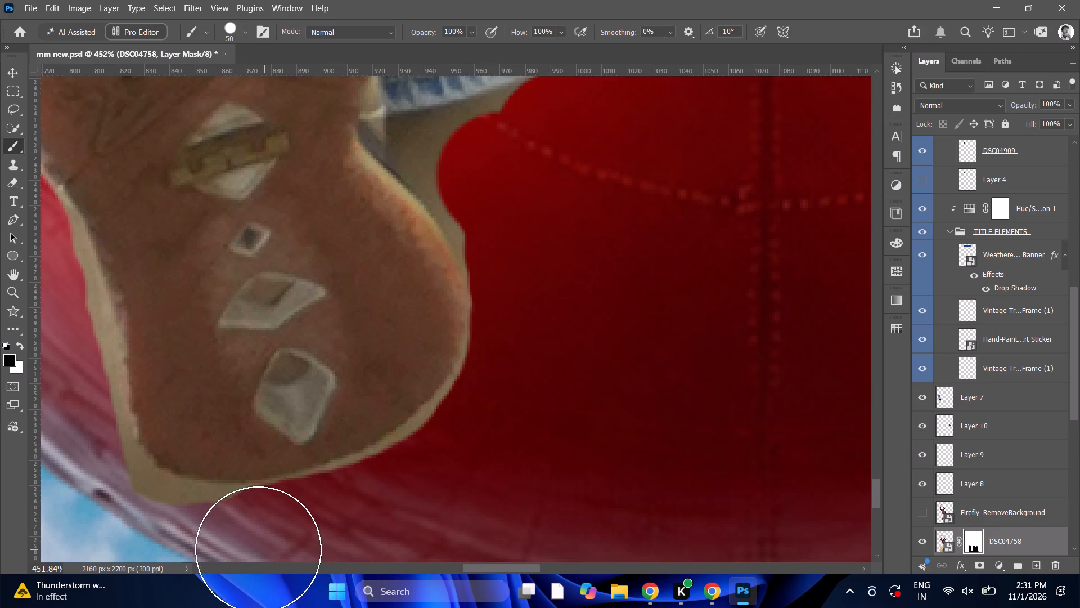
left_click_drag(258, 549, 105, 521)
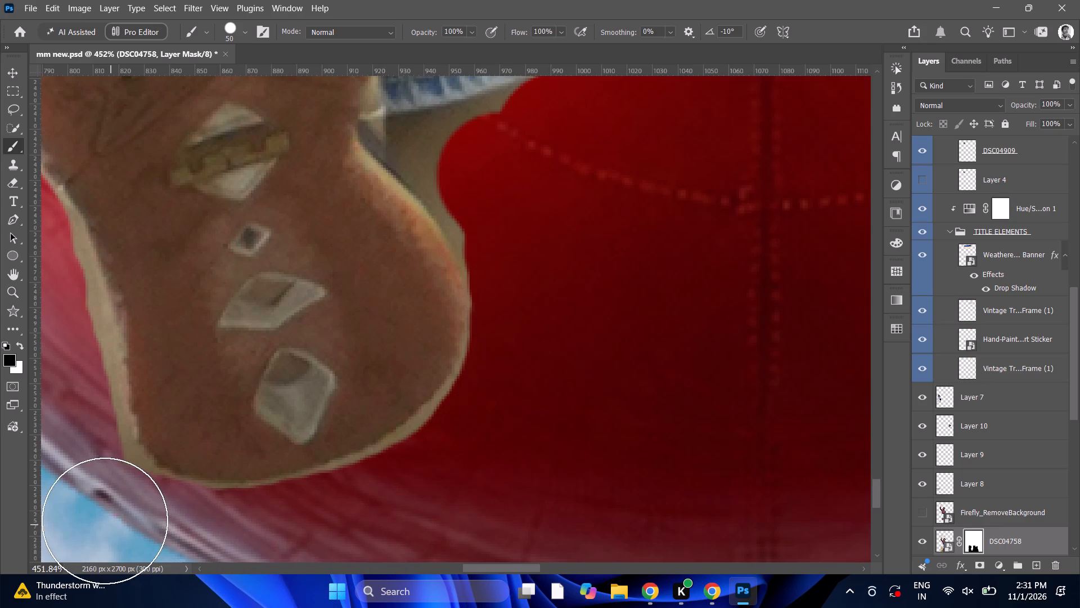
left_click_drag(105, 521, 65, 457)
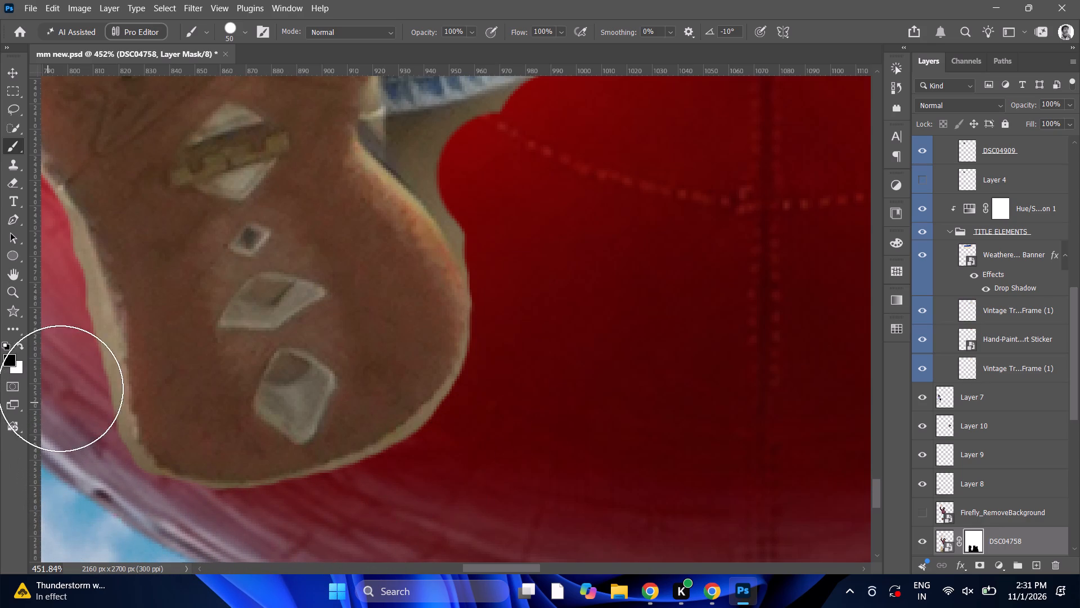
Mask the beige under the hem, then use a 36 px brush along the sole's inner edge down to the heel.
left_click(502, 162)
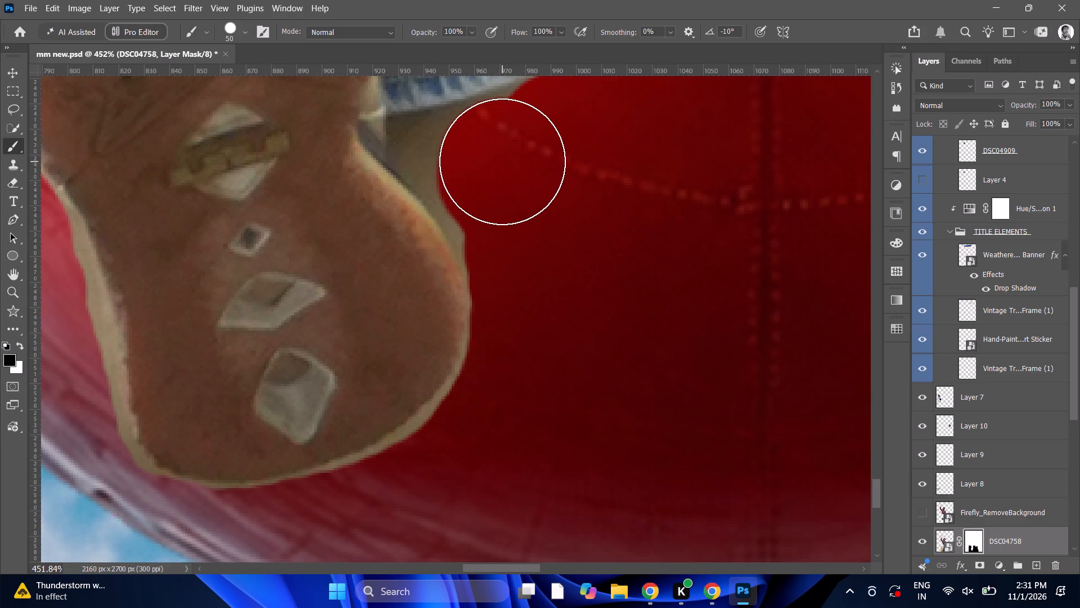
scroll(528, 166, "up", 6)
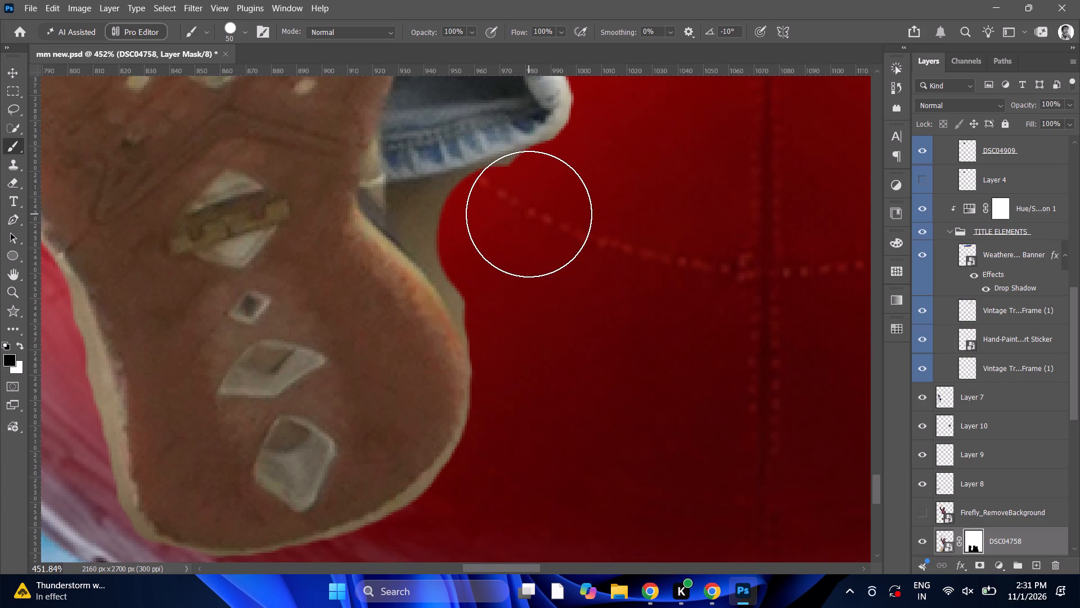
left_click(529, 215)
left_click(226, 38)
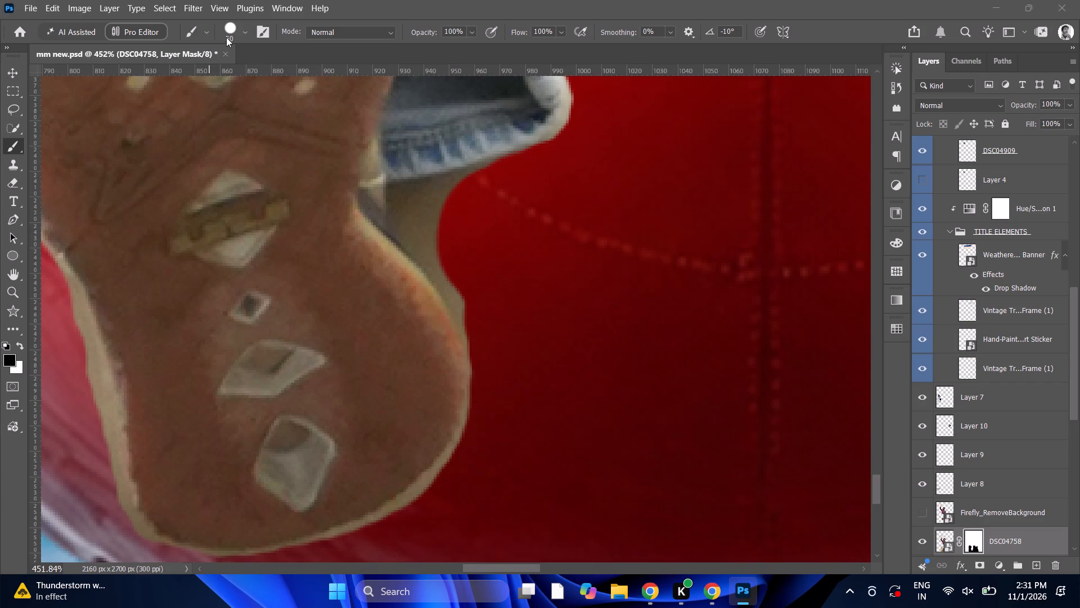
left_click(221, 75)
left_click(453, 228)
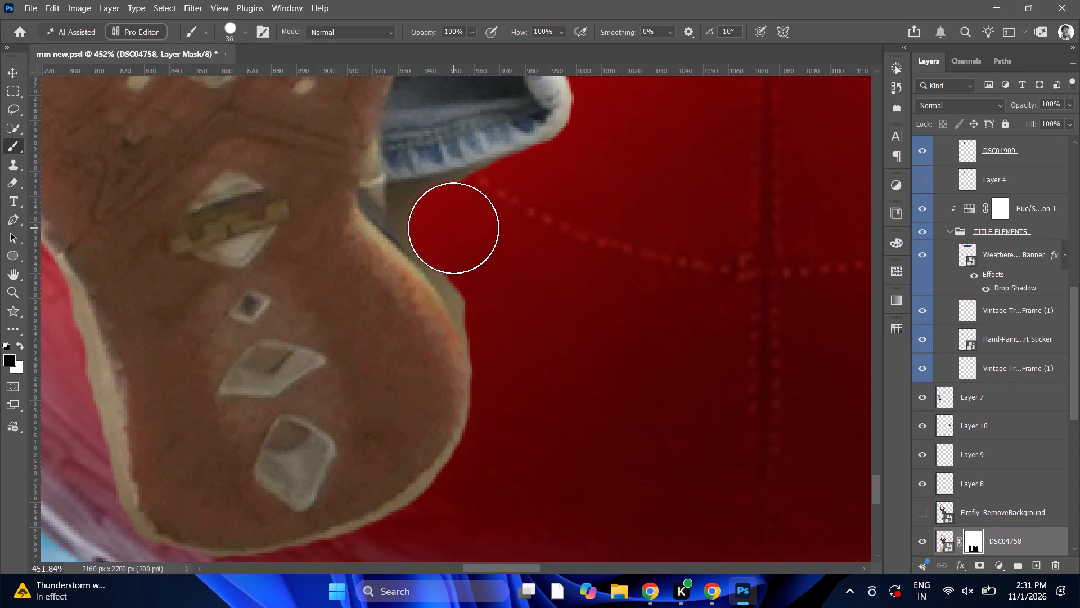
left_click_drag(459, 230, 515, 361)
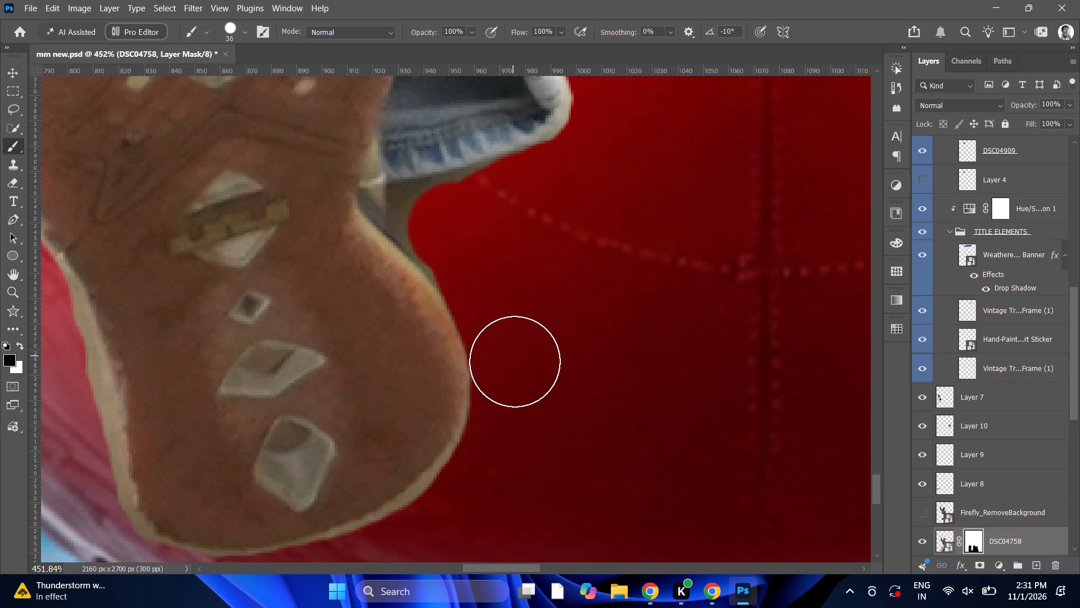
left_click_drag(515, 361, 519, 378)
With a 17 px brush, clear the beige in the notch between the hem and sole and along the sole's inner waist.
left_click(230, 32)
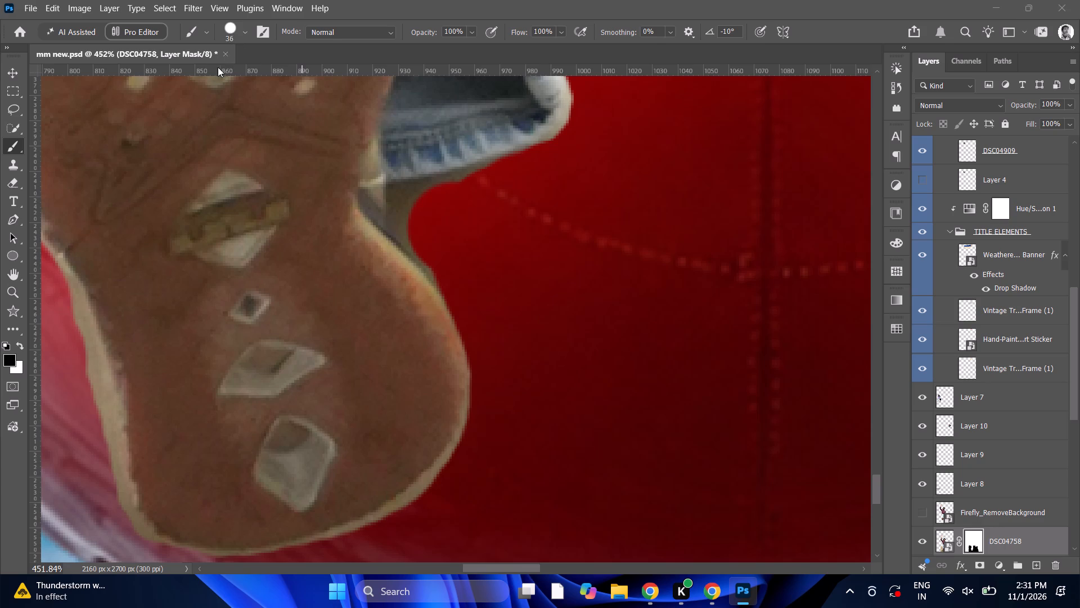
left_click(215, 70)
left_click_drag(414, 207, 511, 184)
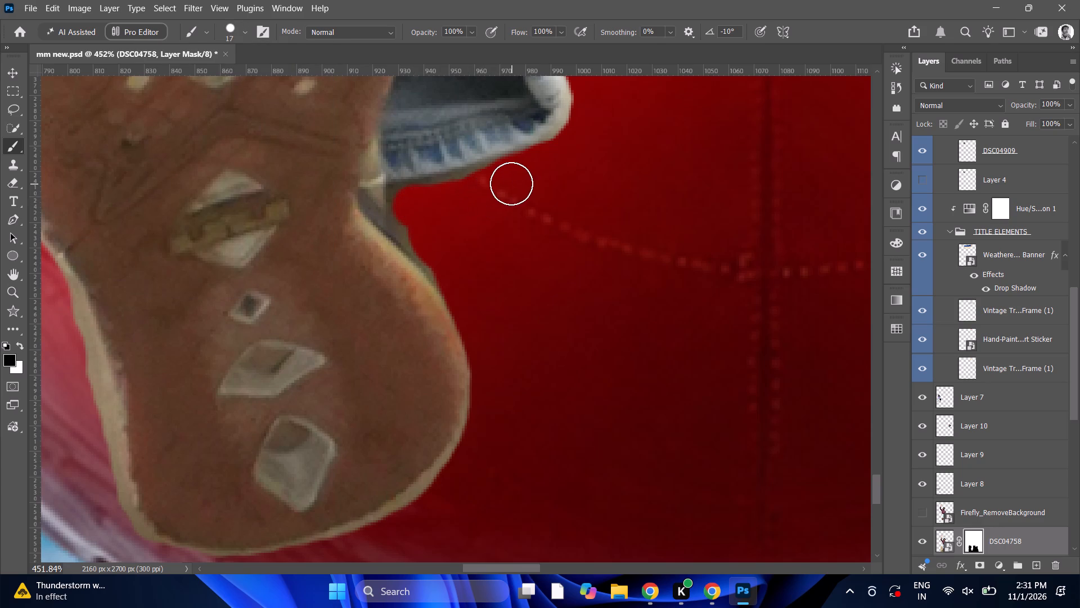
left_click_drag(511, 184, 442, 206)
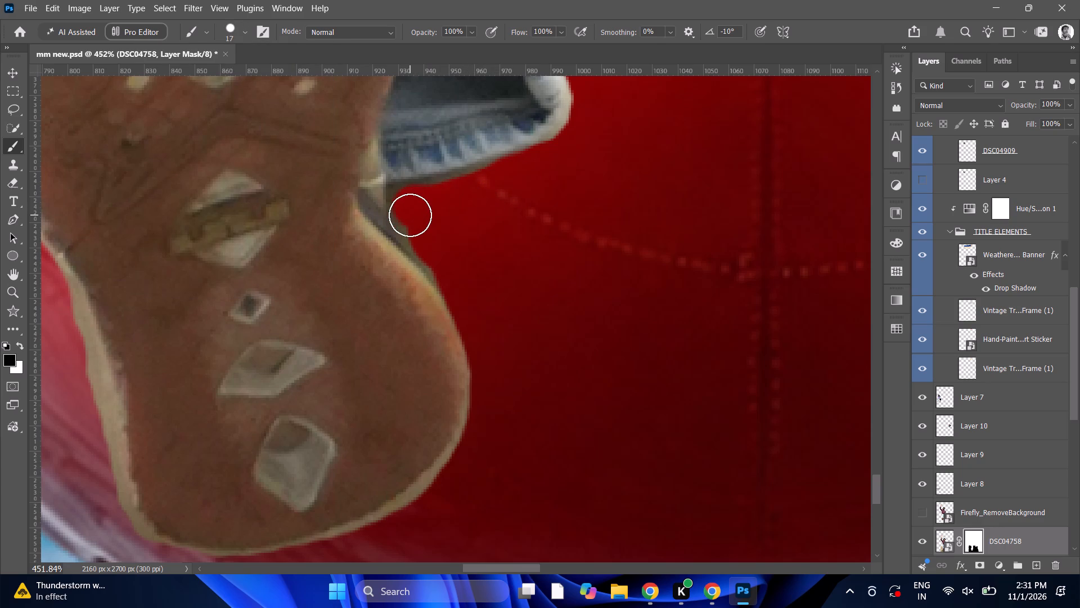
left_click_drag(413, 217, 444, 266)
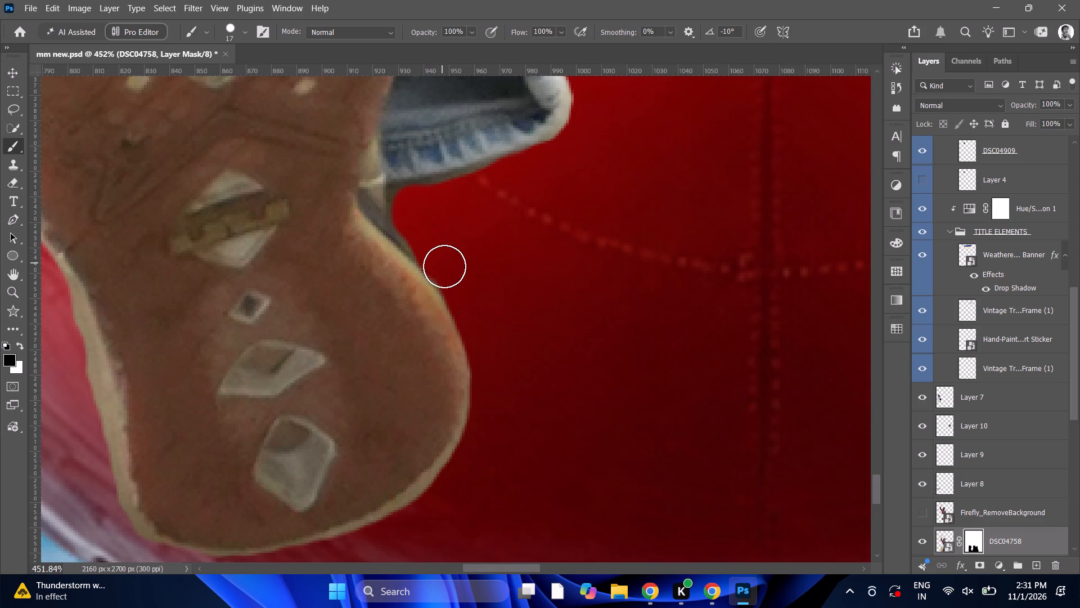
left_click_drag(444, 266, 487, 329)
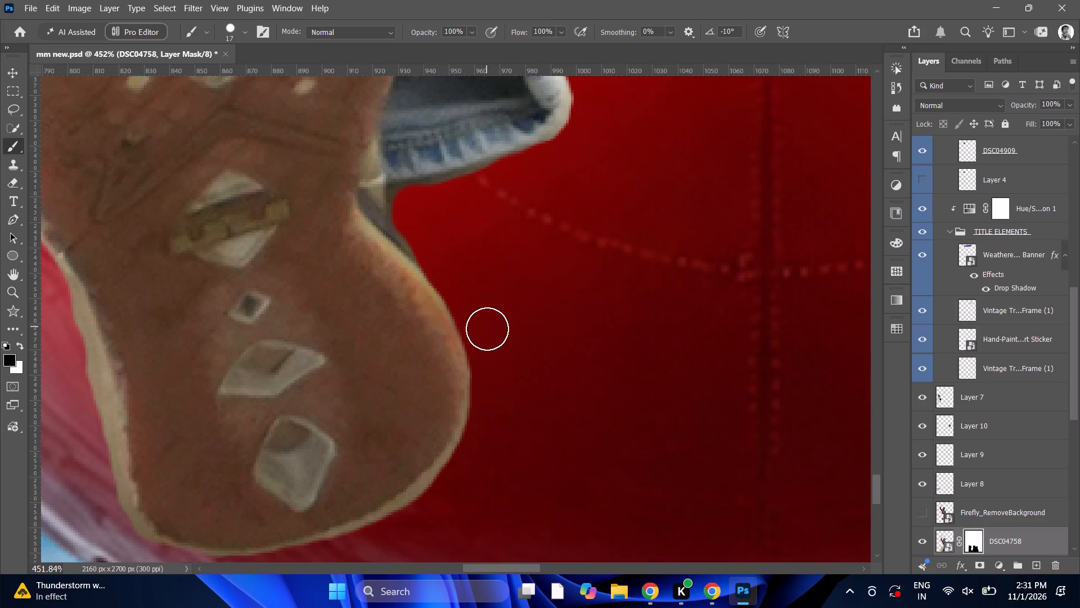
left_click_drag(487, 329, 487, 329)
scroll(430, 224, "up", 6, "alt")
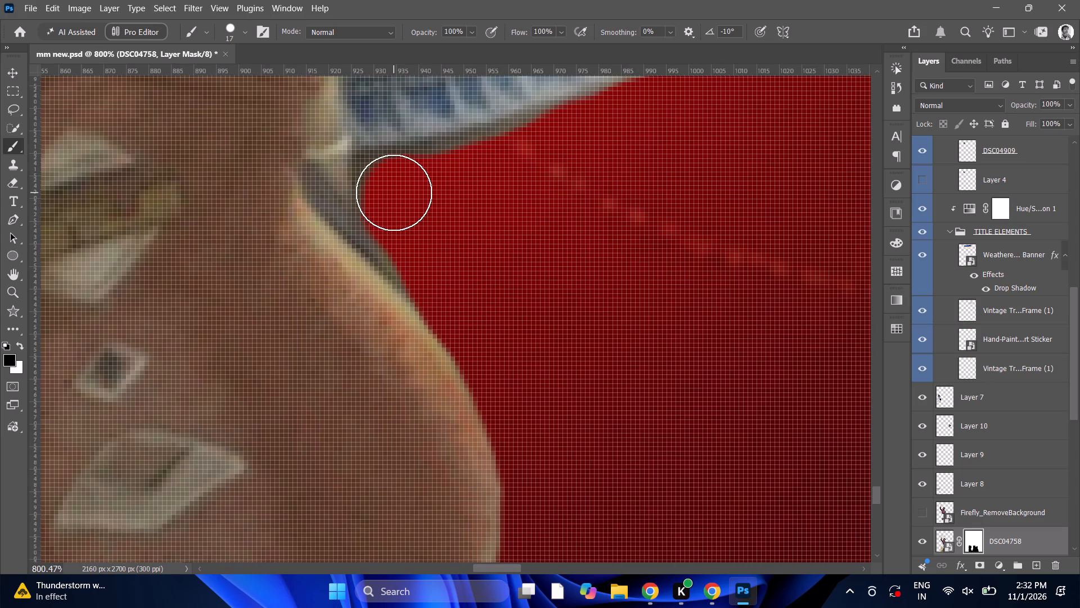
left_click(394, 193)
left_click_drag(399, 213, 435, 260)
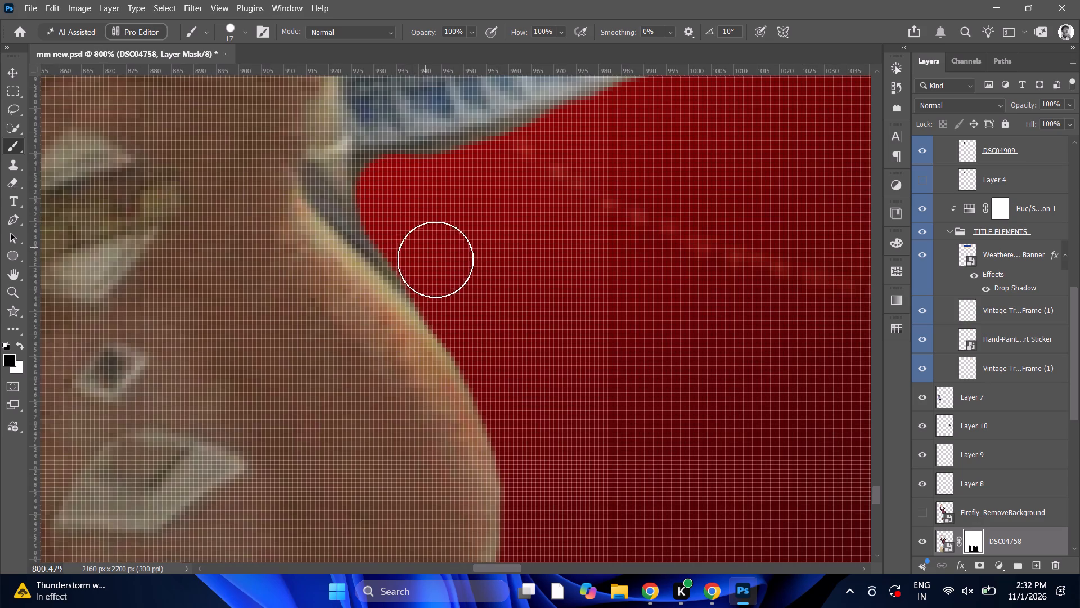
left_click_drag(435, 260, 443, 273)
Trim the beige fringe along the heel's outer side down to its lower corner on the DSC04758 mask, undoing the last touch-up stroke.
scroll(453, 263, "down", 20, "alt")
scroll(436, 252, "down", 4, "alt")
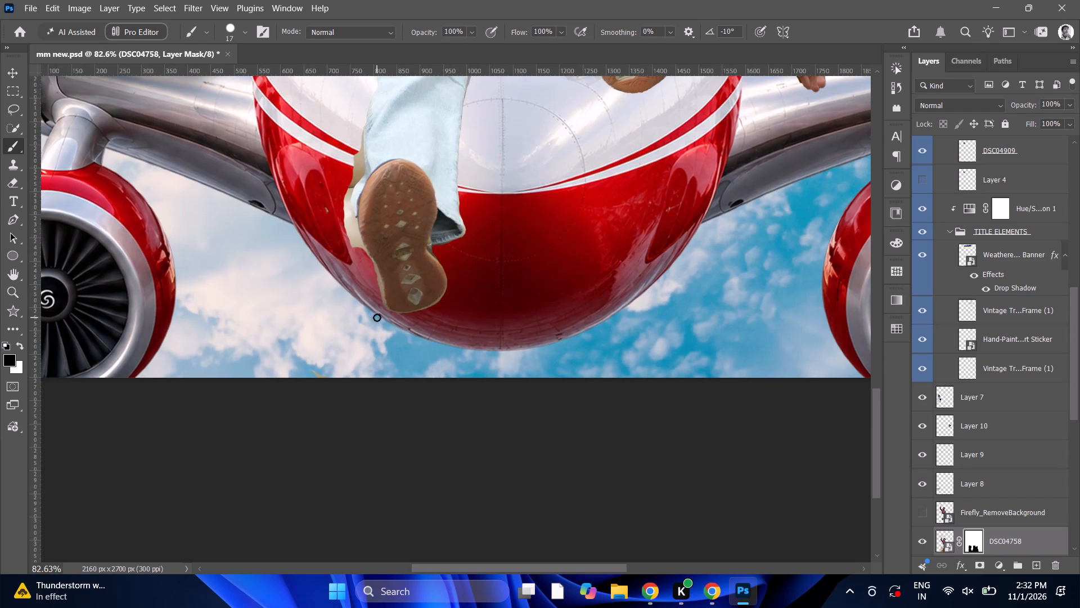
scroll(390, 318, "up", 16, "alt")
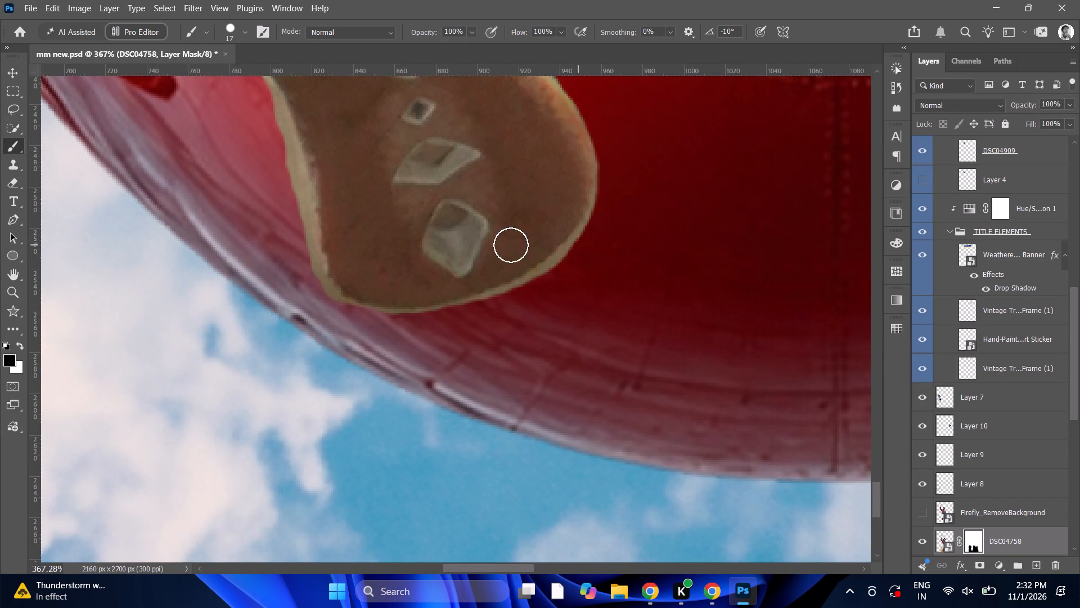
left_click_drag(261, 102, 289, 227)
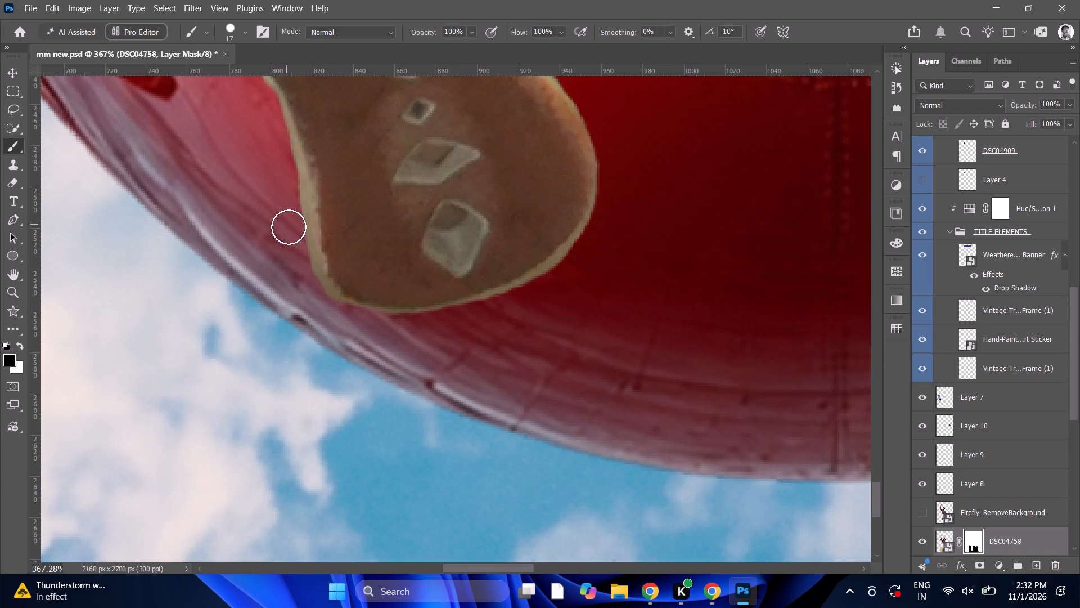
left_click_drag(289, 227, 332, 330)
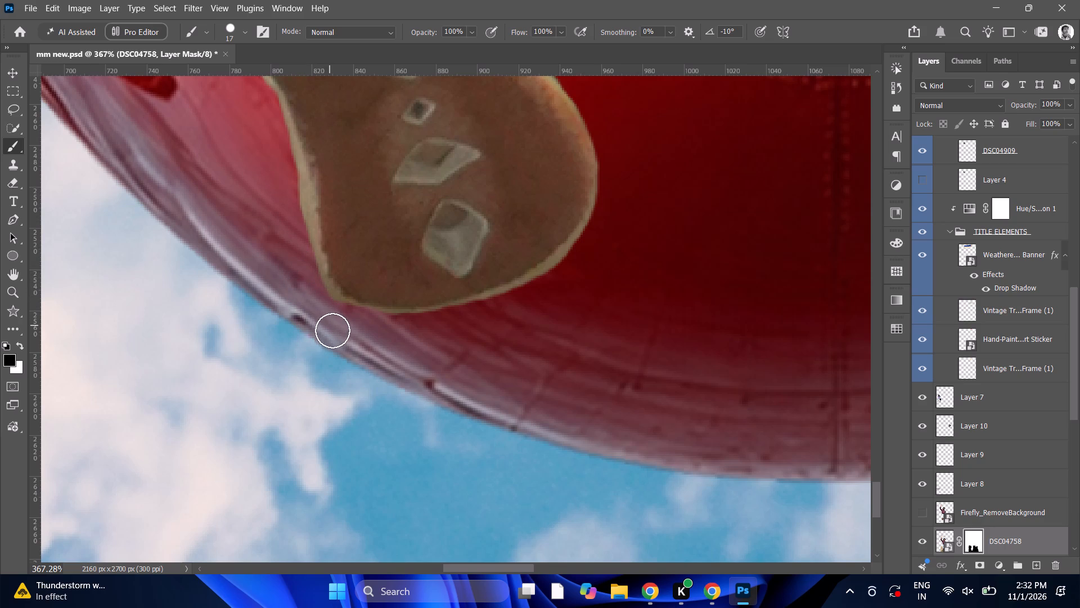
left_click_drag(332, 330, 335, 335)
left_click(281, 195)
left_click(286, 208)
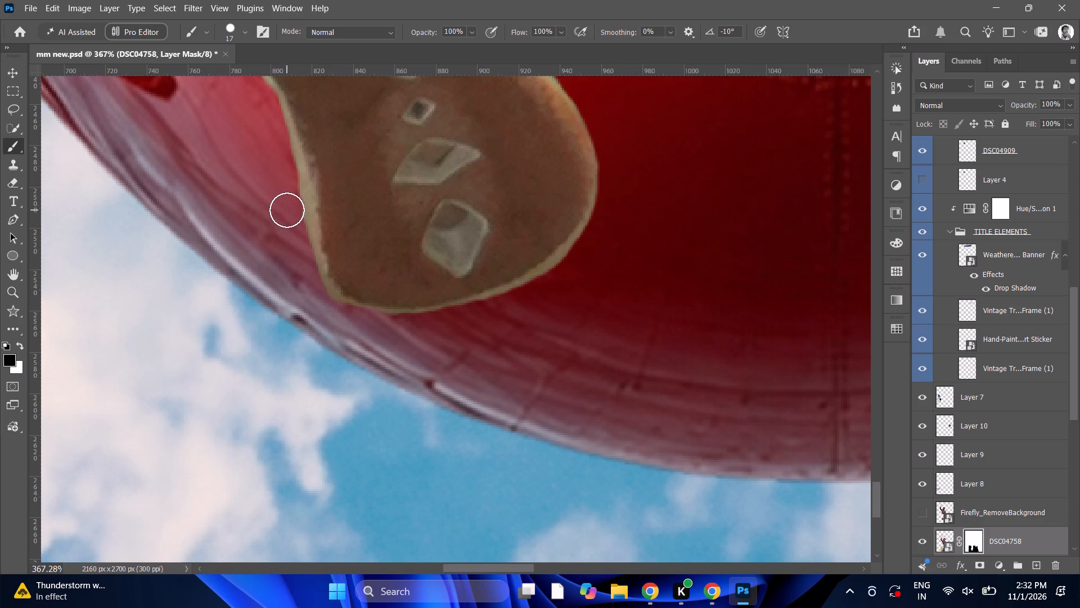
left_click_drag(287, 210, 280, 180)
scroll(280, 180, "down", 6, "alt")
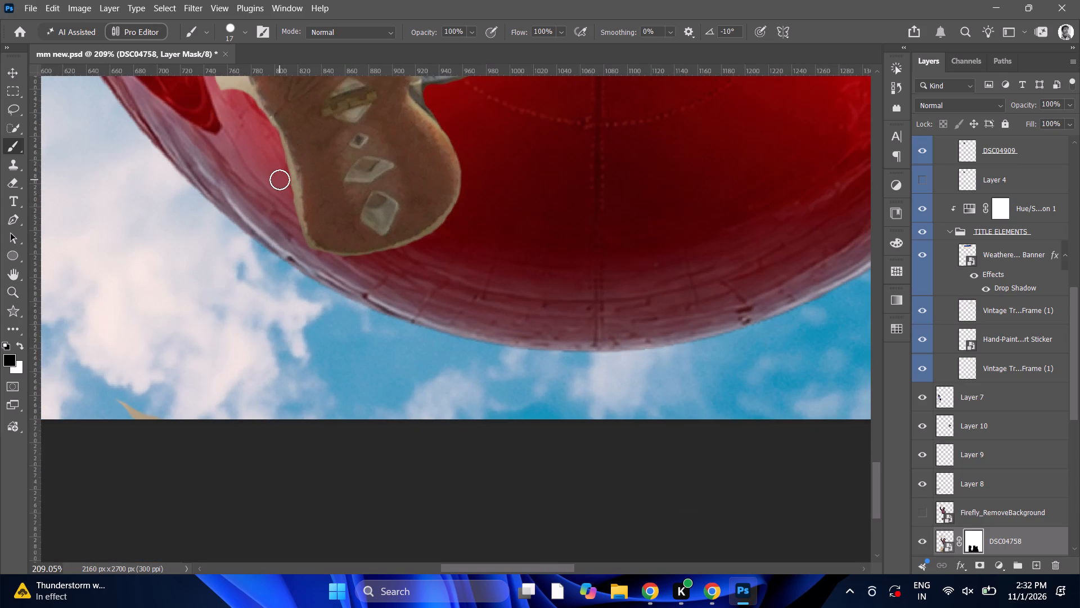
key("ctrl+z")
Smooth the mask closer to the heel's outer side, from below the sole's waist around the lower corner.
scroll(278, 180, "up", 10)
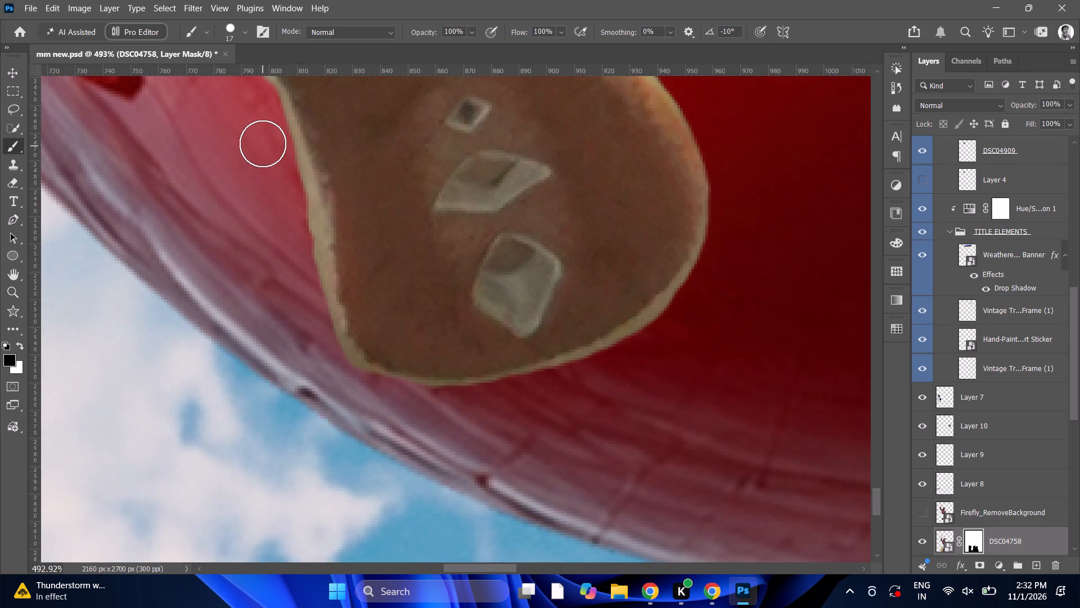
left_click_drag(263, 129, 296, 247)
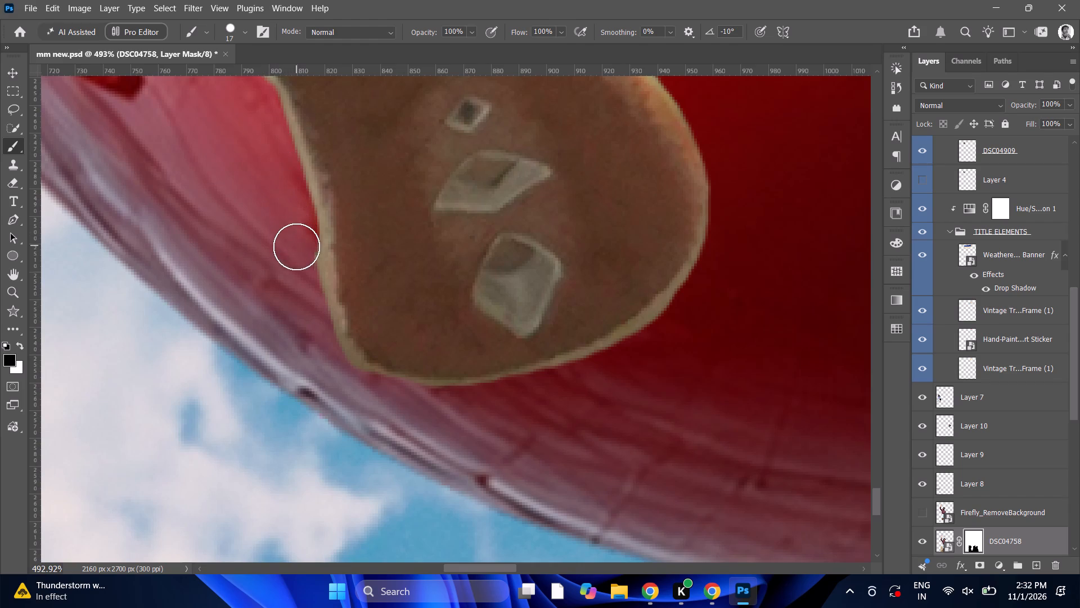
left_click_drag(296, 247, 312, 370)
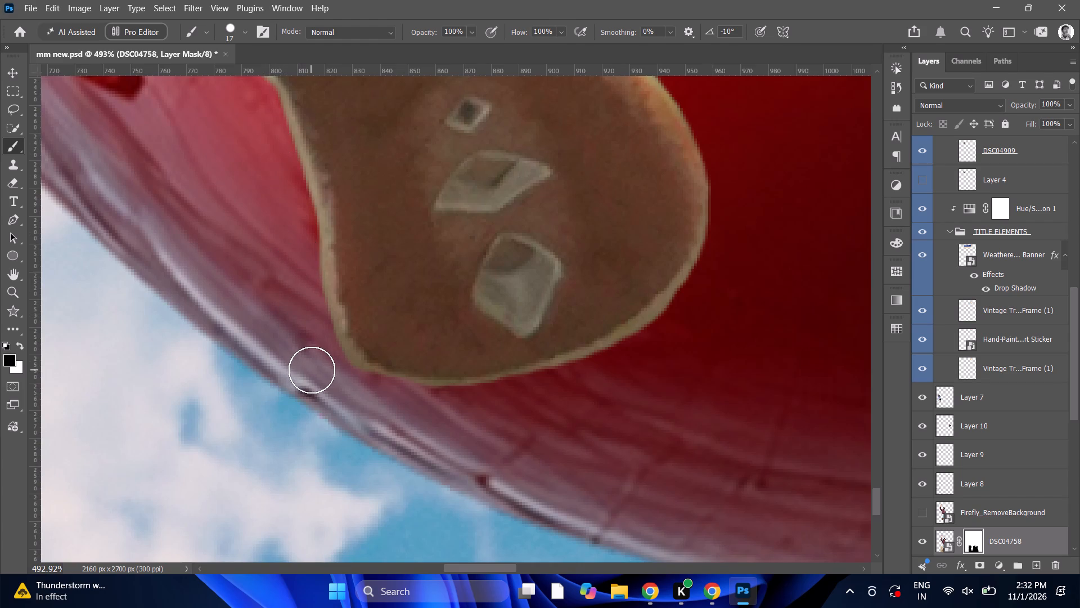
left_click_drag(312, 370, 349, 401)
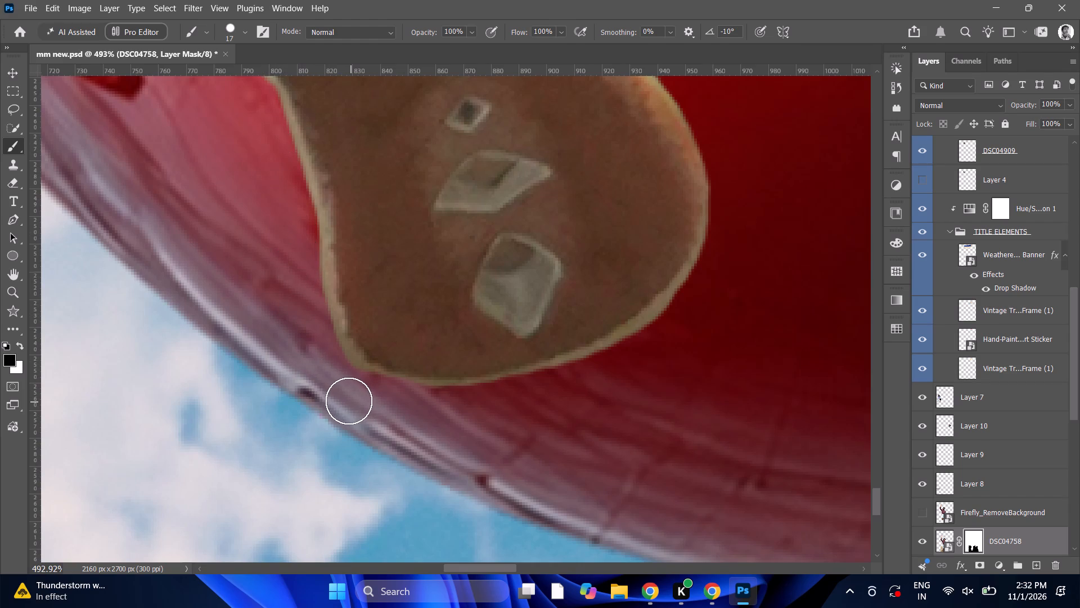
left_click_drag(349, 401, 331, 357)
Mask the beige seat remnant beside the jeans' outer edge and the front of the shoe sole.
scroll(259, 318, "down", 10, "alt")
scroll(219, 235, "down", 5, "alt")
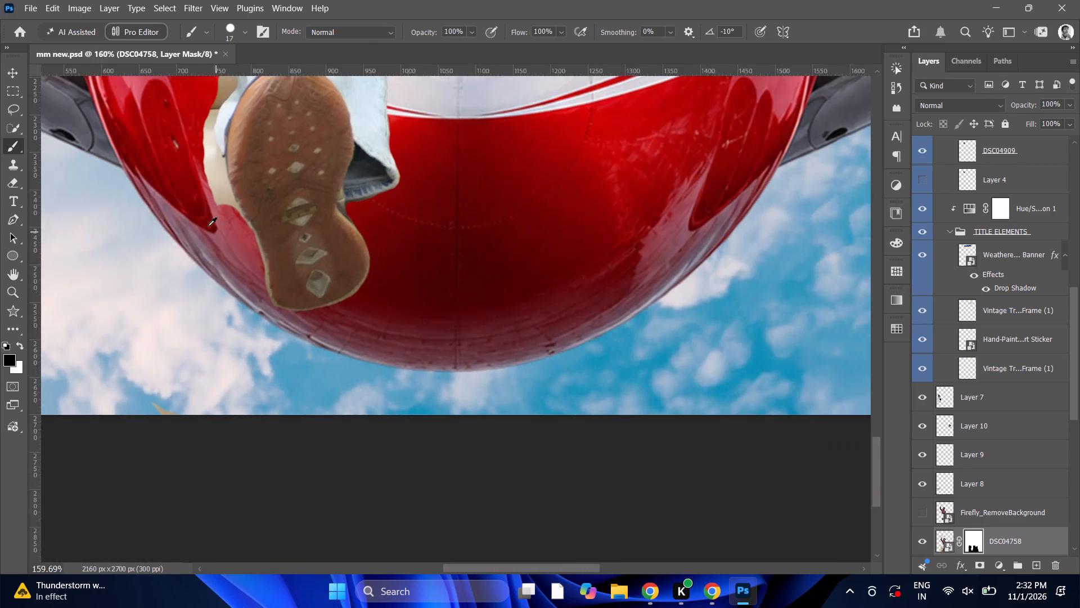
scroll(164, 177, "up", 11)
scroll(165, 167, "up", 10, "alt")
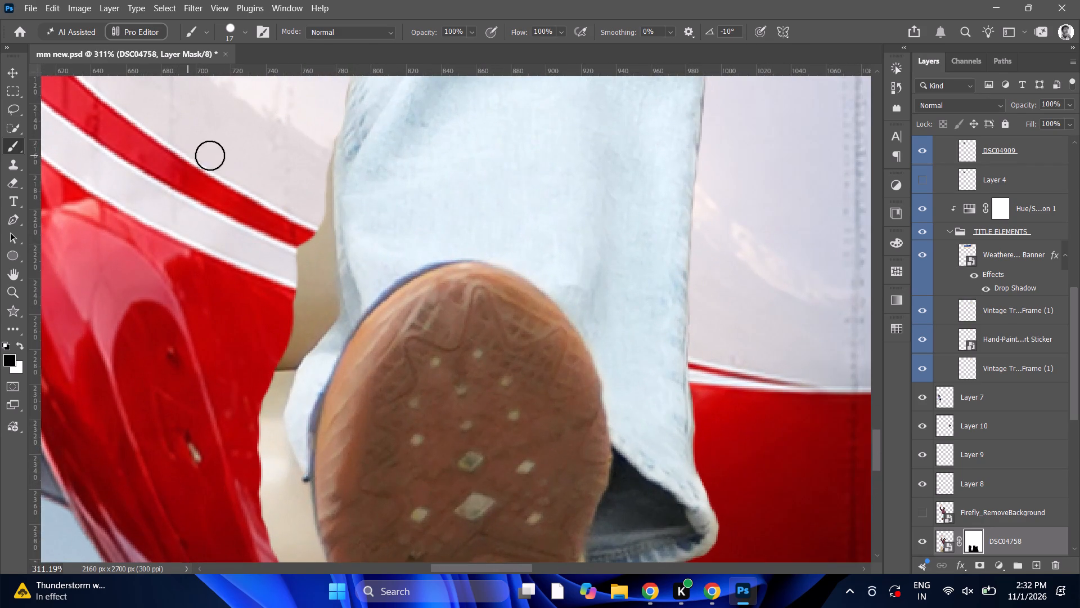
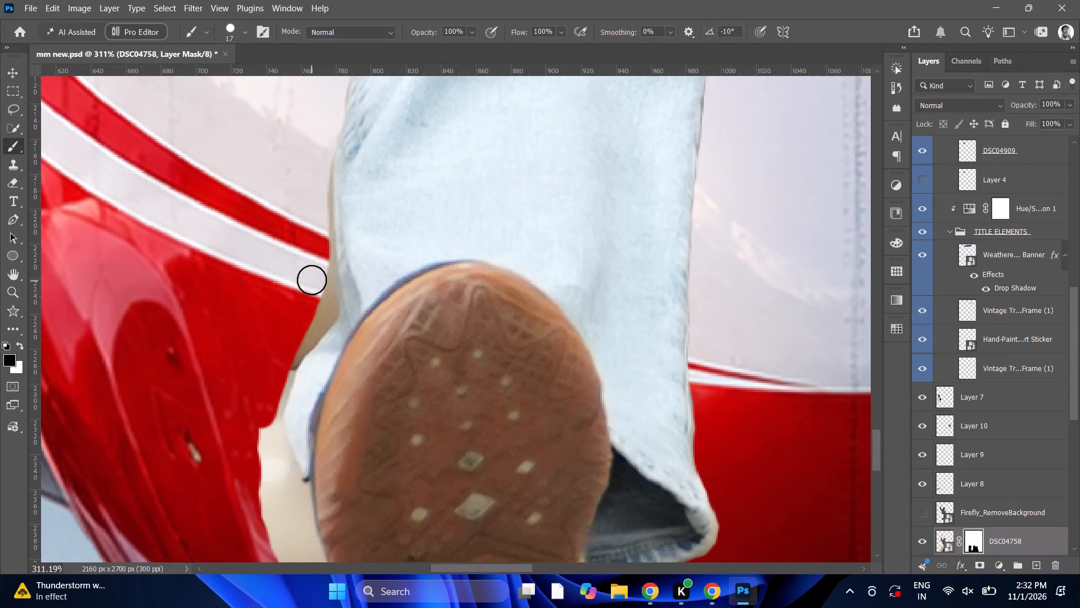
Mask the beige strip along the jeans' outer edge beside the plane's red and white stripes.
scroll(301, 218, "down", 7)
scroll(301, 218, "up", 13)
scroll(301, 218, "up", 6, "alt")
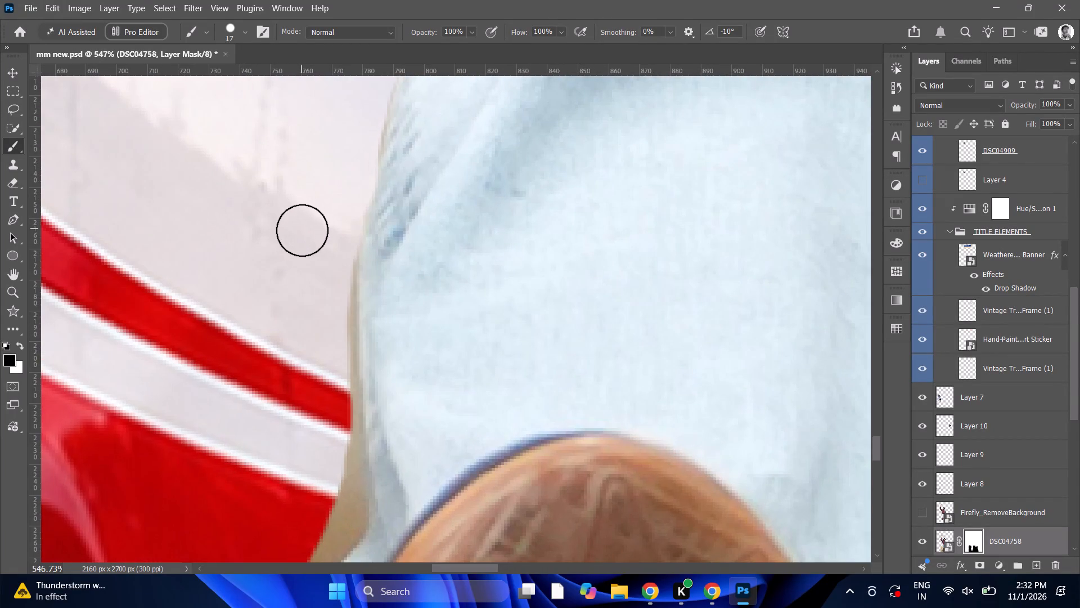
left_click_drag(330, 264, 330, 307)
left_click(330, 307)
left_click_drag(330, 307, 330, 368)
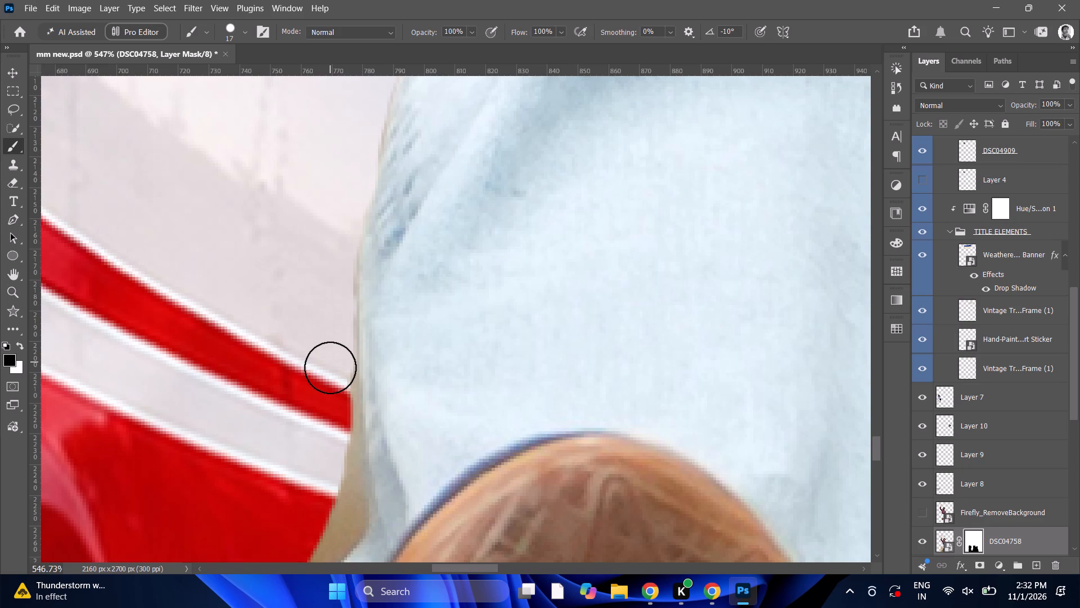
left_click_drag(330, 368, 329, 498)
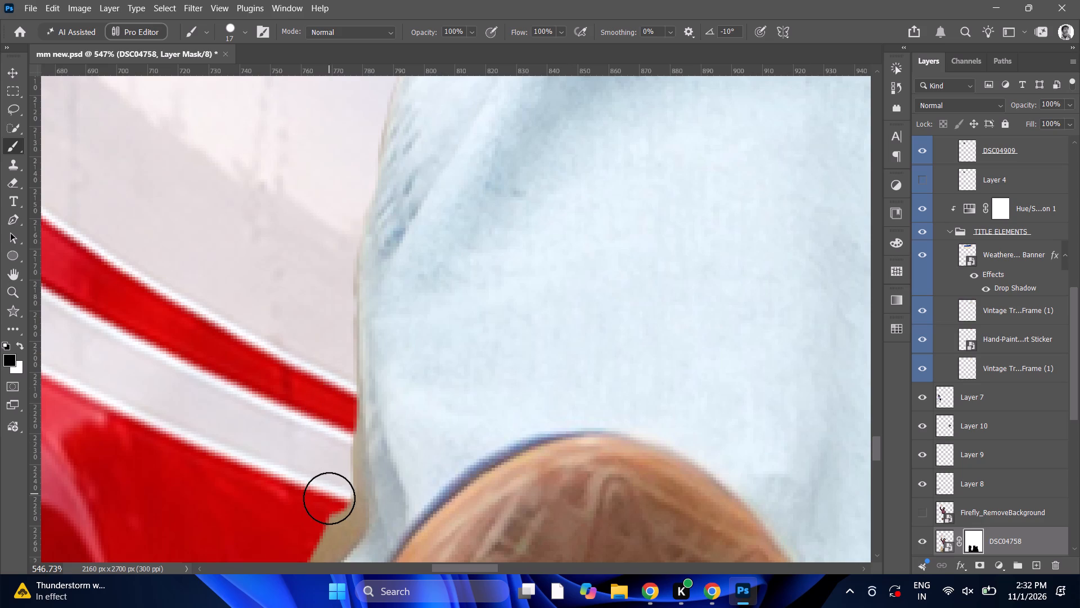
left_click_drag(329, 498, 329, 507)
left_click(329, 507)
Trim the remaining beige in the inward corner where the jeans' outer edge meets the fold beside the shoe's toe.
scroll(327, 492, "down", 6)
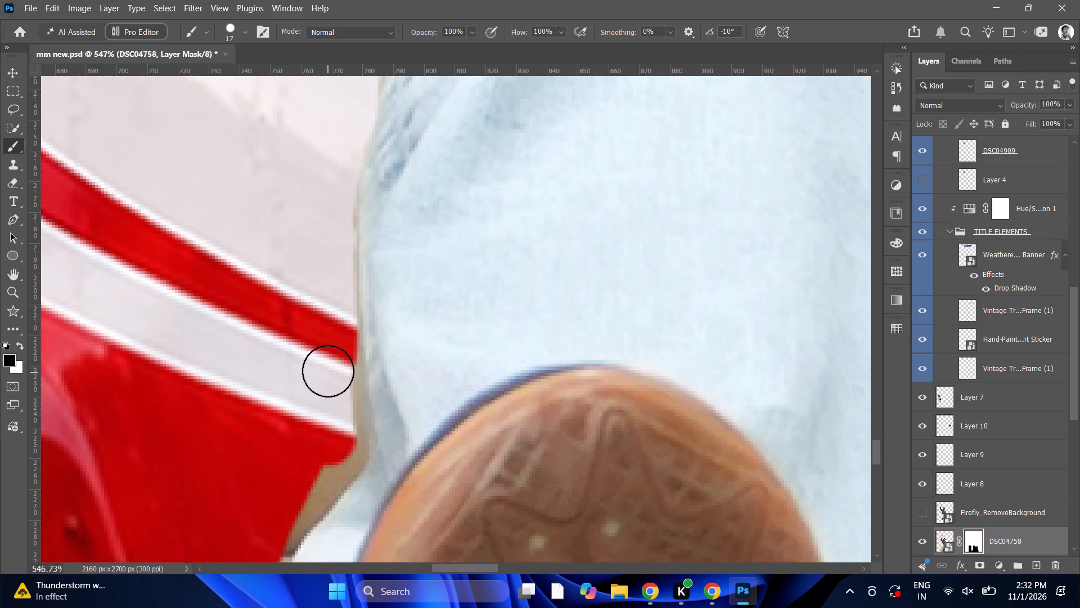
left_click_drag(328, 370, 336, 451)
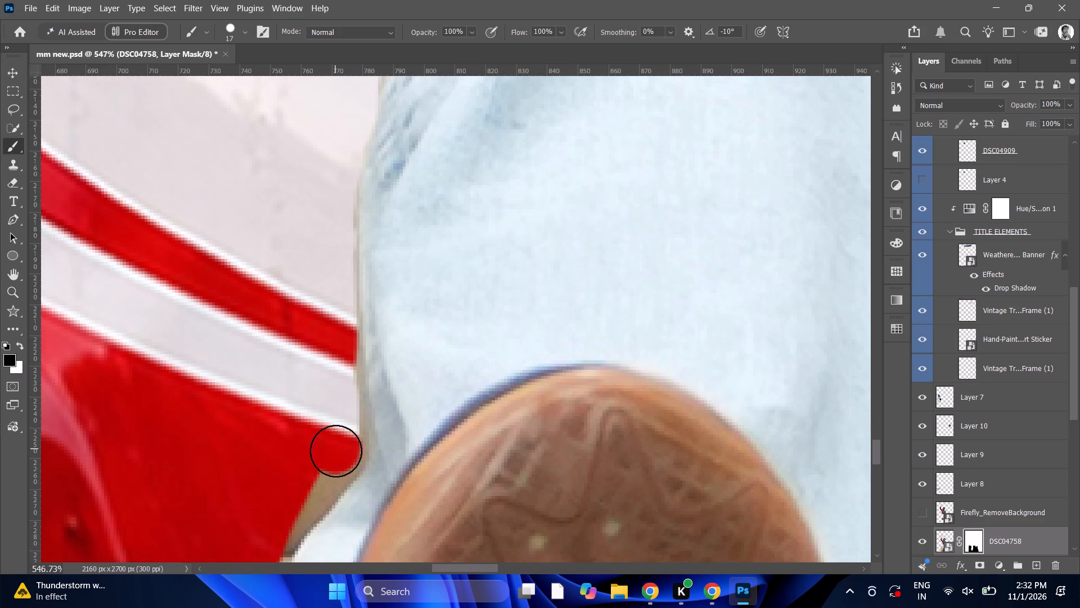
left_click(336, 439)
left_click_drag(336, 430, 332, 351)
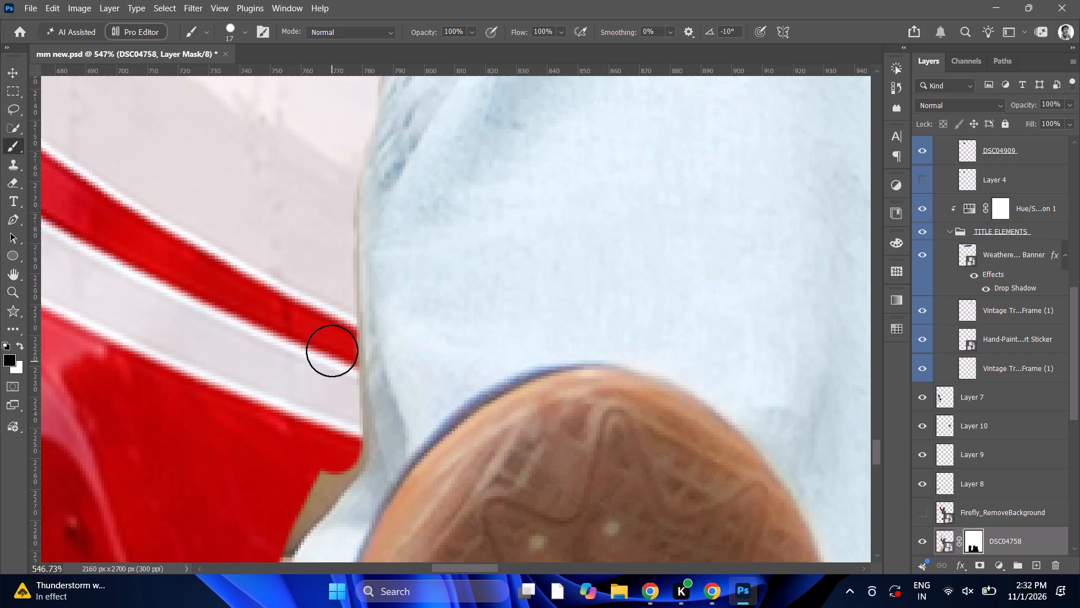
left_click_drag(332, 351, 332, 350)
left_click(337, 456)
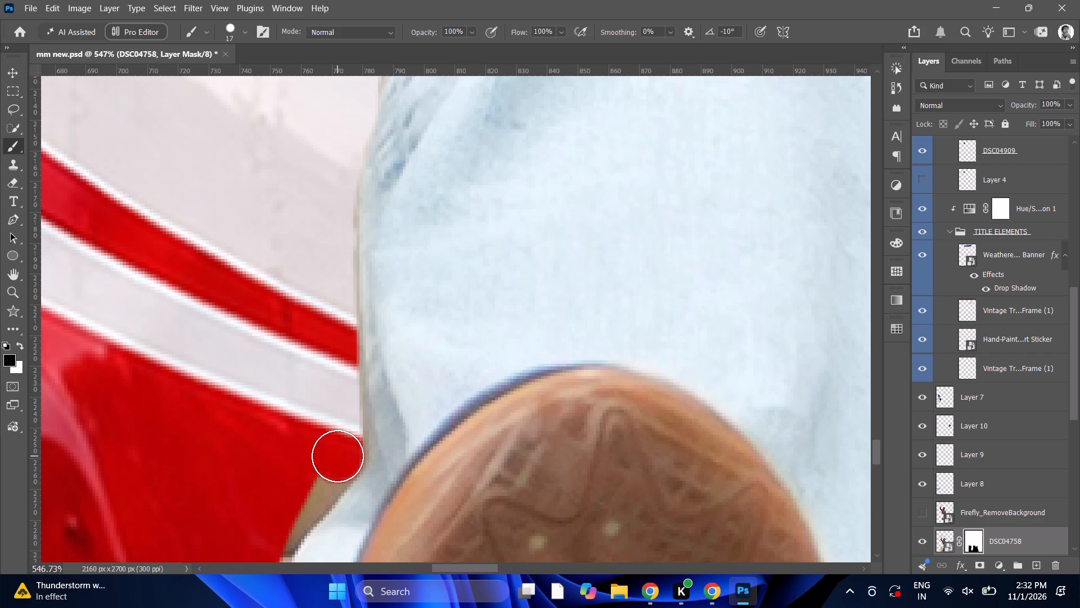
left_click(341, 452)
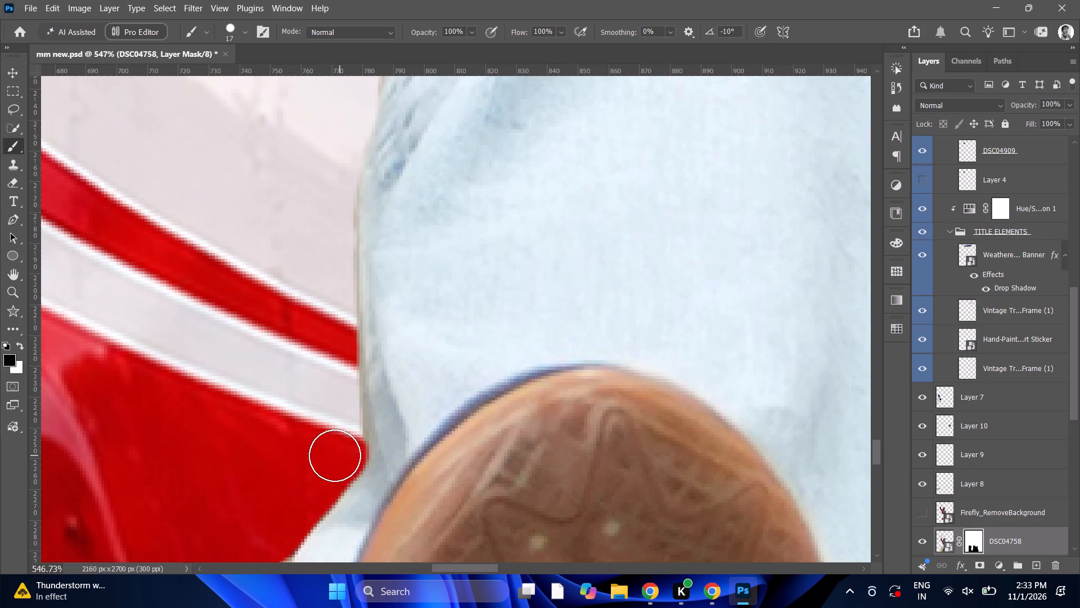
Mask the beige patch outside the lower jeans fold beside the sole, and smooth the fold's outer contour.
scroll(313, 440, "down", 12)
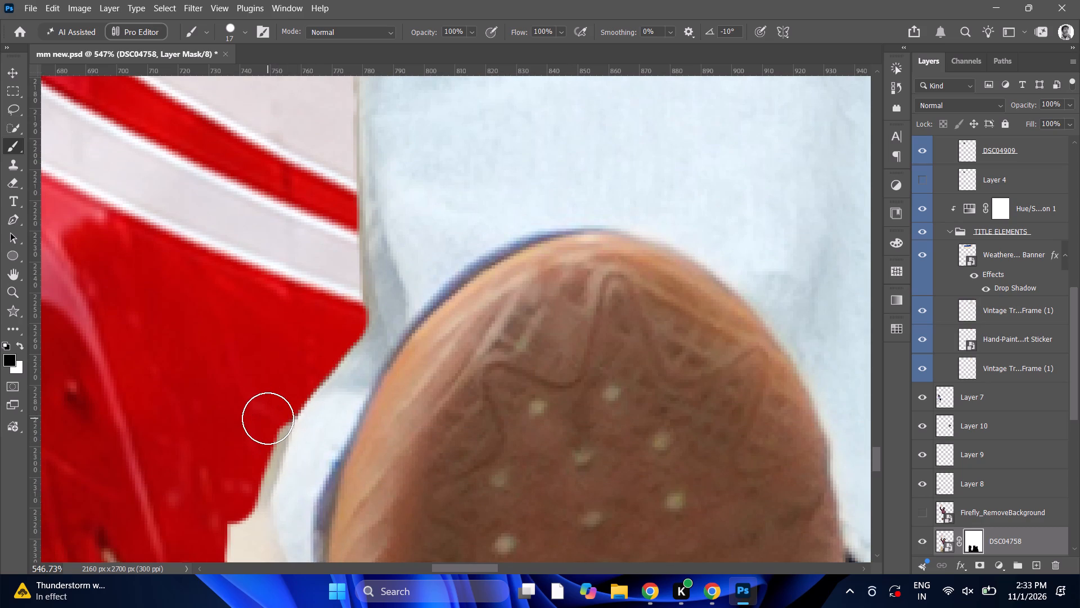
left_click_drag(268, 417, 250, 477)
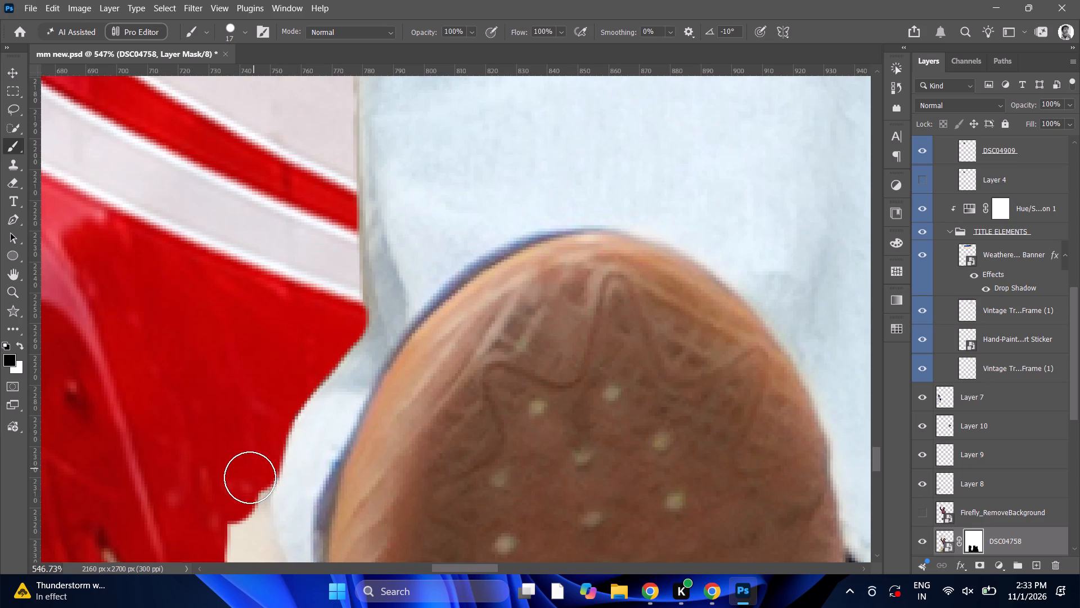
left_click_drag(250, 477, 227, 524)
scroll(227, 513, "down", 12)
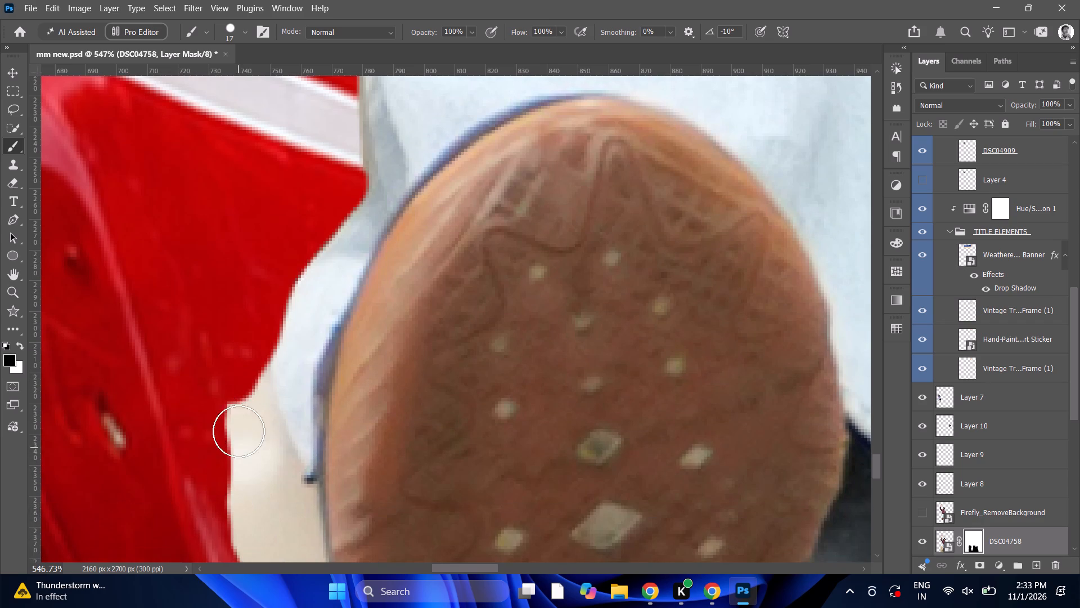
left_click_drag(238, 411, 235, 488)
scroll(235, 487, "down", 8)
left_click_drag(237, 465, 242, 481)
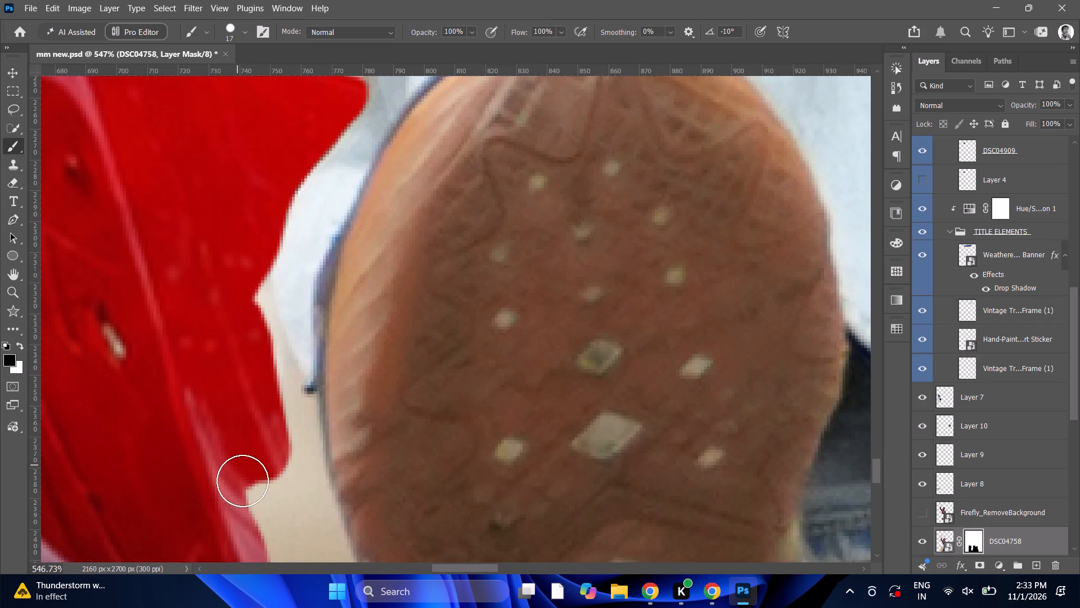
left_click_drag(242, 481, 239, 306)
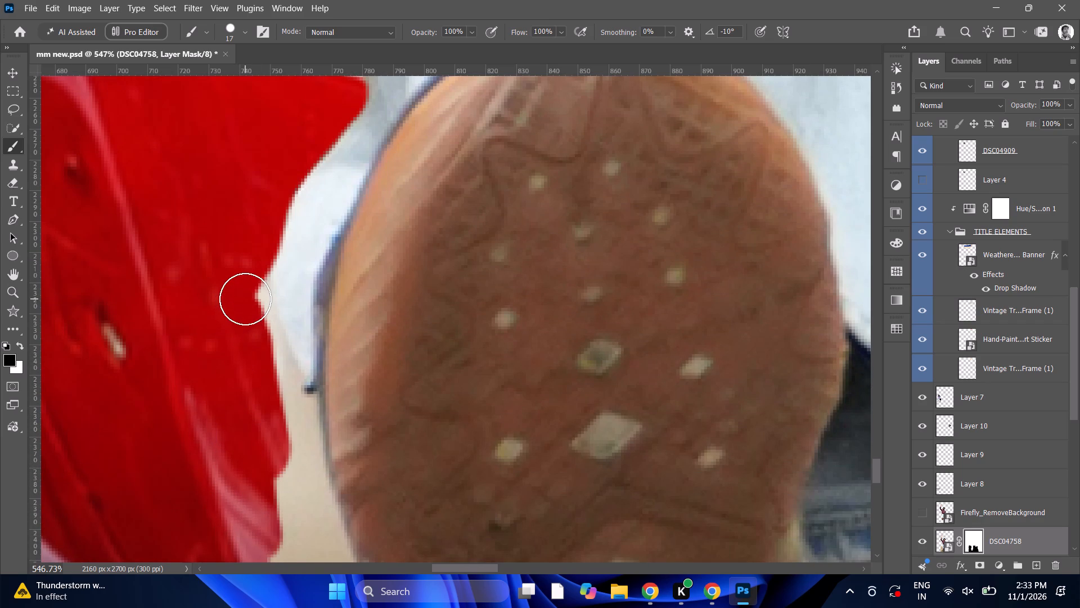
left_click_drag(246, 292, 244, 292)
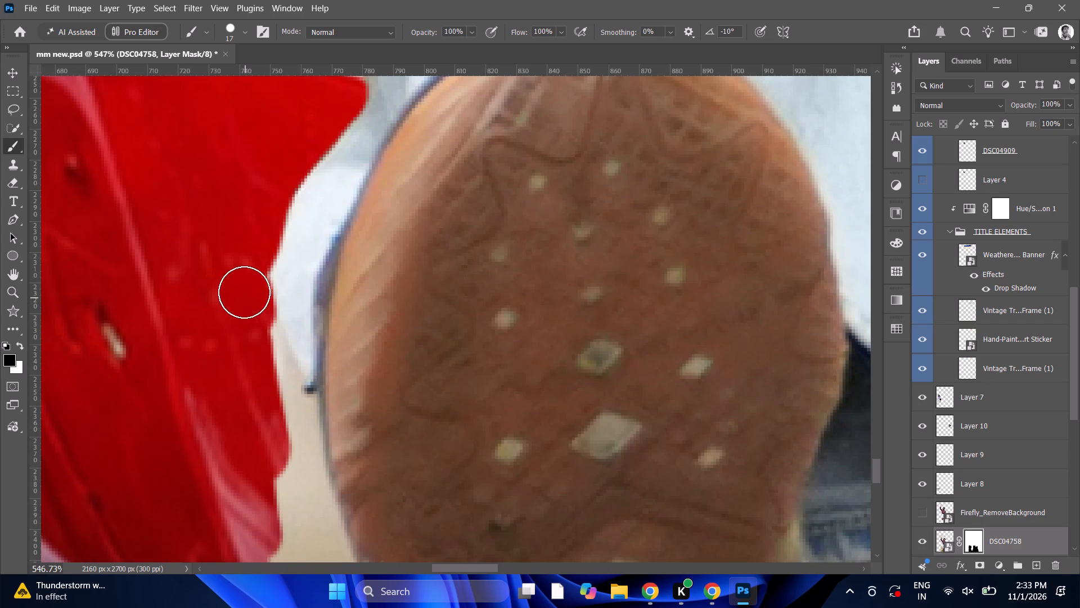
left_click_drag(244, 292, 242, 283)
left_click(242, 281)
left_click(246, 275)
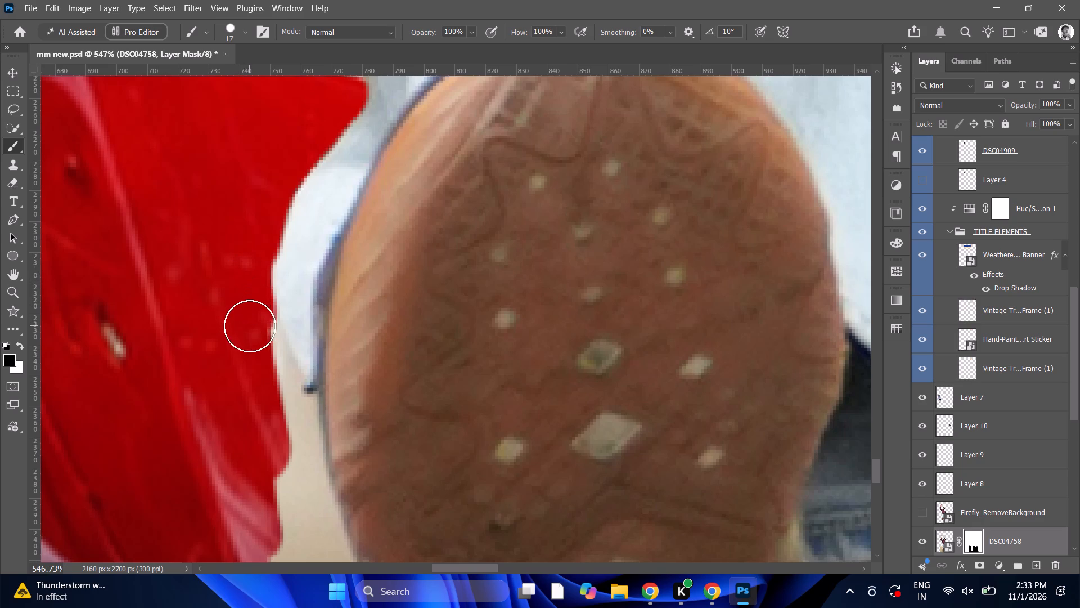
Clear the beige remnant from the jeans fold's lower tip down along the sole's outer side.
left_click_drag(251, 339, 266, 368)
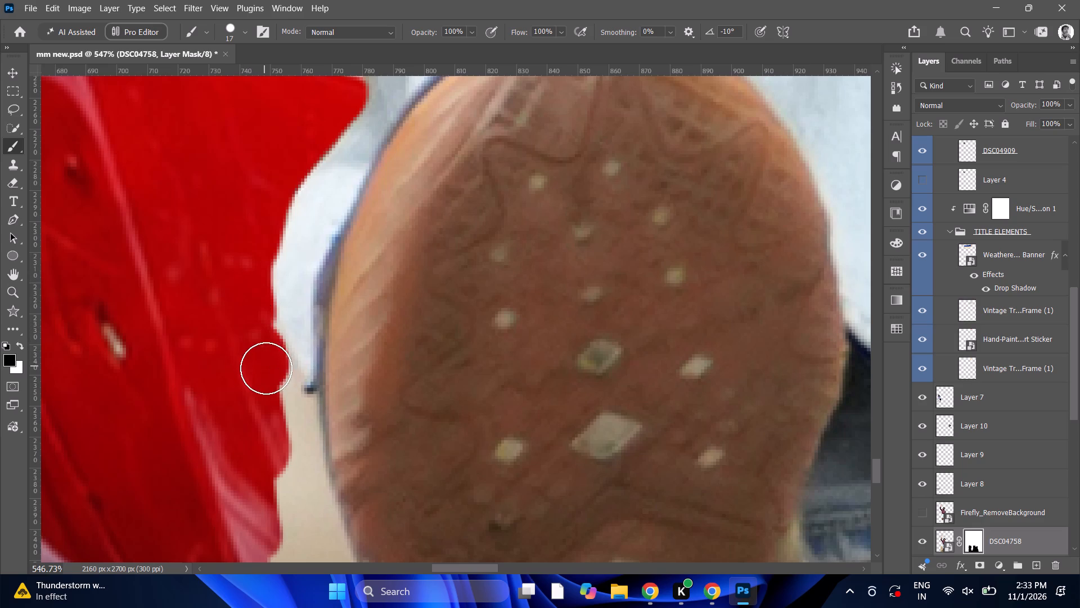
left_click_drag(266, 368, 274, 494)
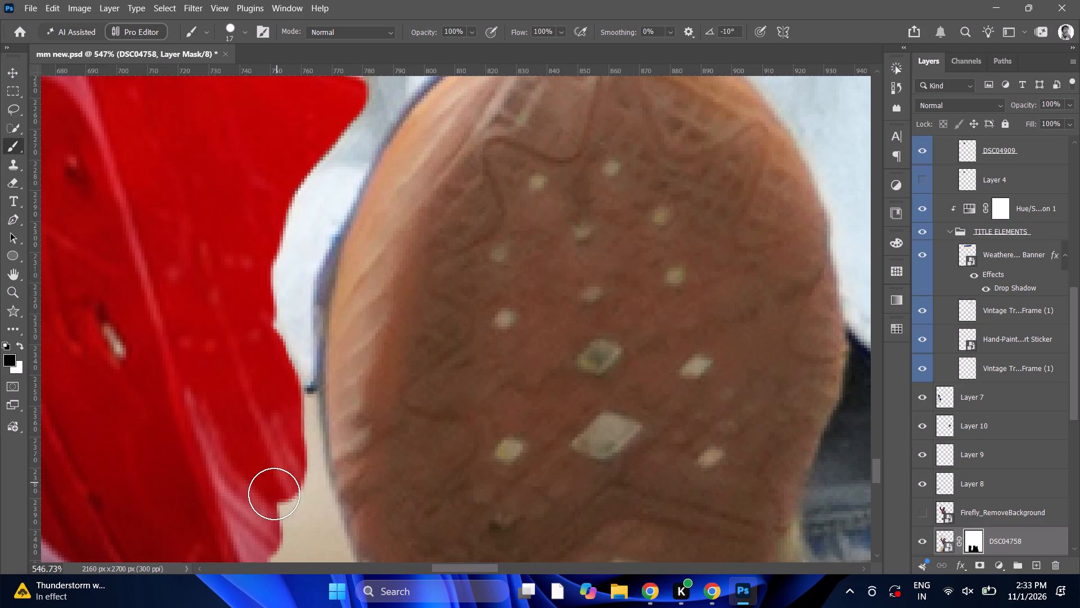
left_click_drag(274, 494, 273, 498)
scroll(269, 475, "down", 6)
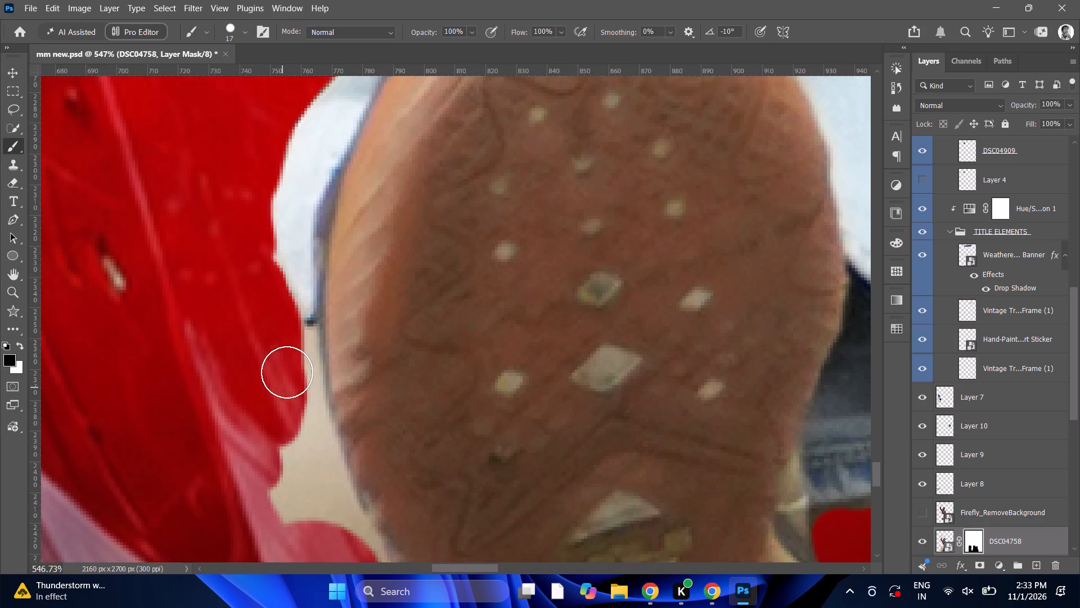
left_click_drag(291, 347, 281, 544)
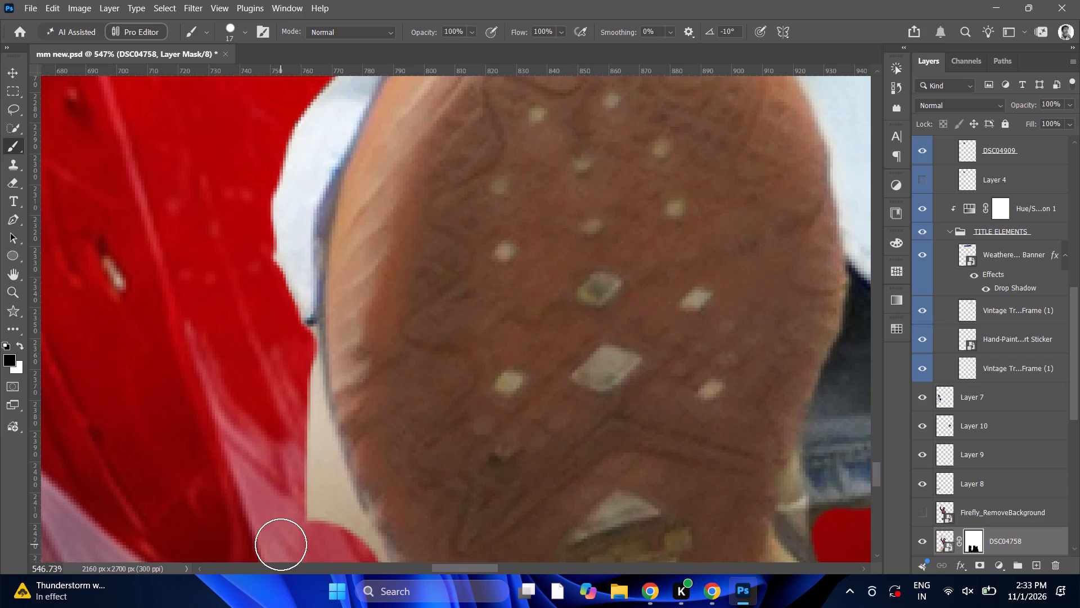
left_click_drag(281, 544, 281, 531)
left_click_drag(295, 372, 298, 428)
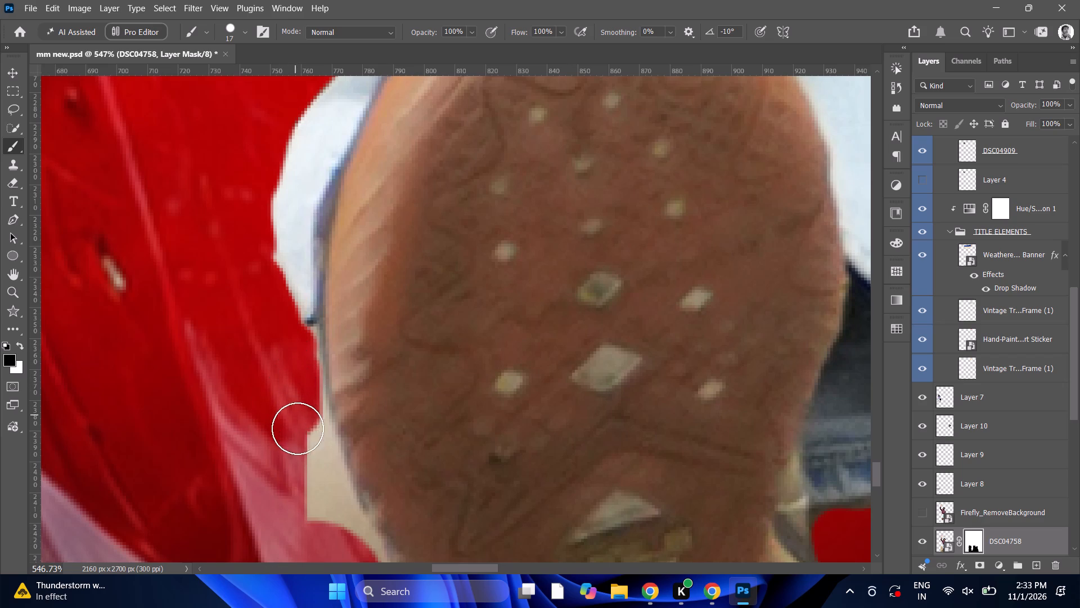
left_click_drag(298, 428, 318, 540)
Trim the thin beige fringe along the sole's outer edge down to its narrow waist.
scroll(313, 503, "down", 7)
left_click_drag(298, 335, 334, 466)
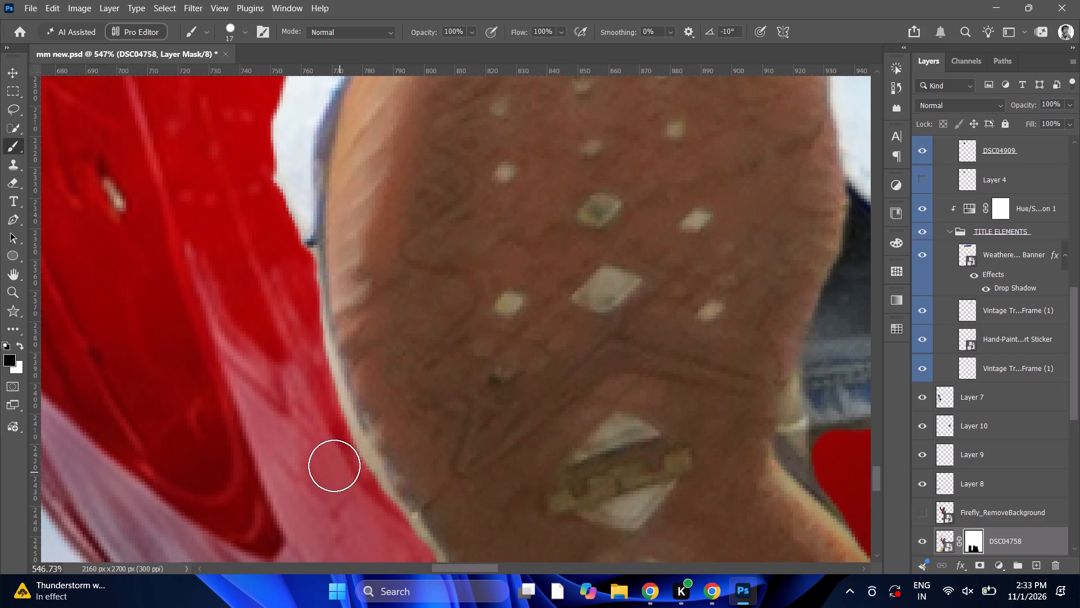
left_click_drag(334, 466, 326, 441)
left_click_drag(300, 344, 301, 352)
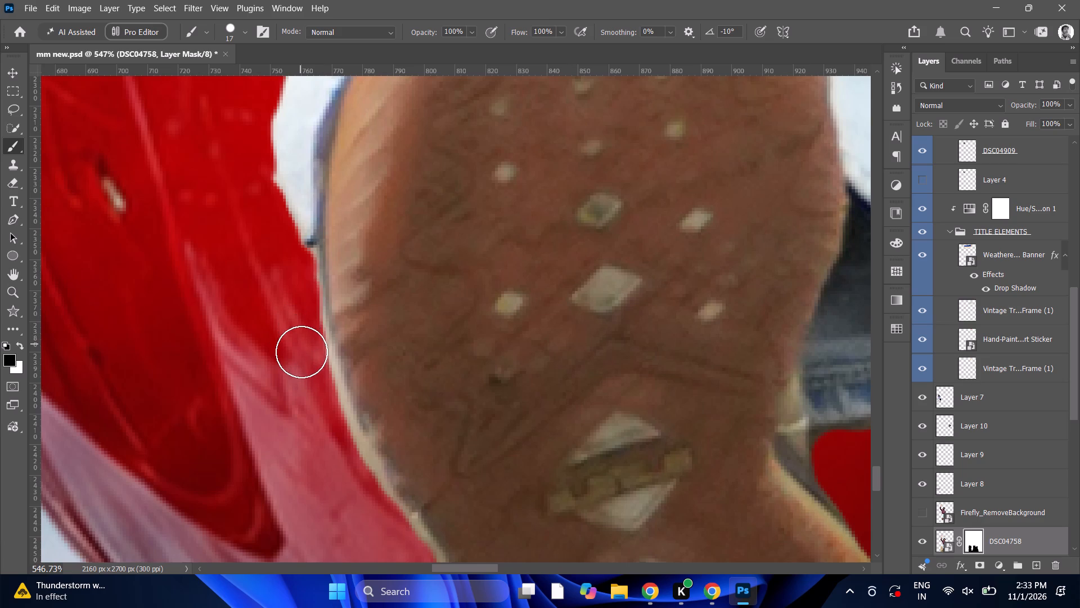
left_click_drag(301, 352, 353, 480)
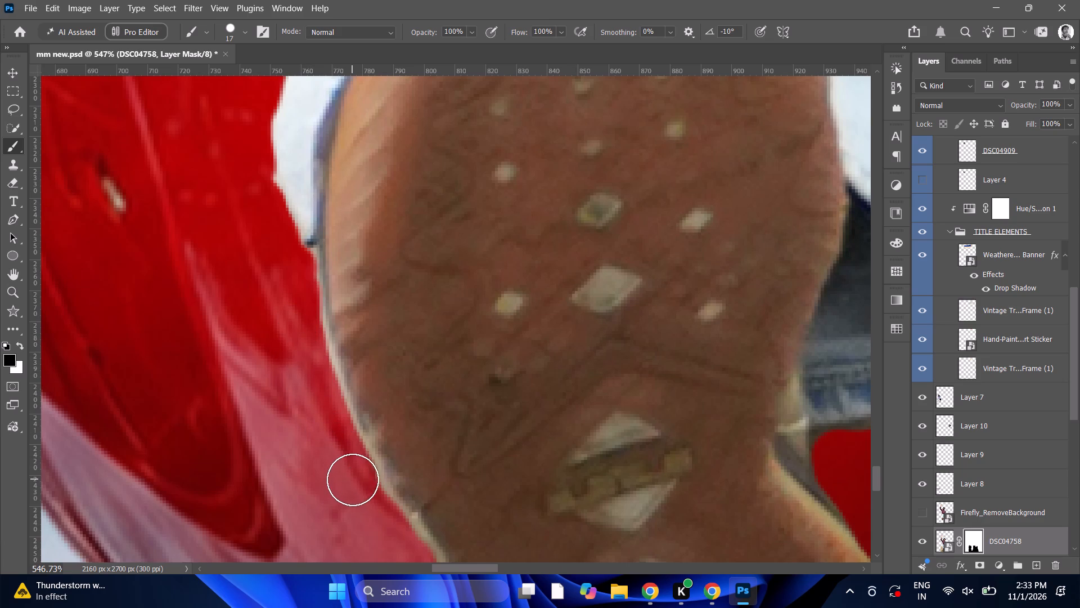
left_click_drag(353, 480, 378, 526)
Examine the masked seated man against the whole poster composition.
scroll(363, 480, "down", 7, "alt")
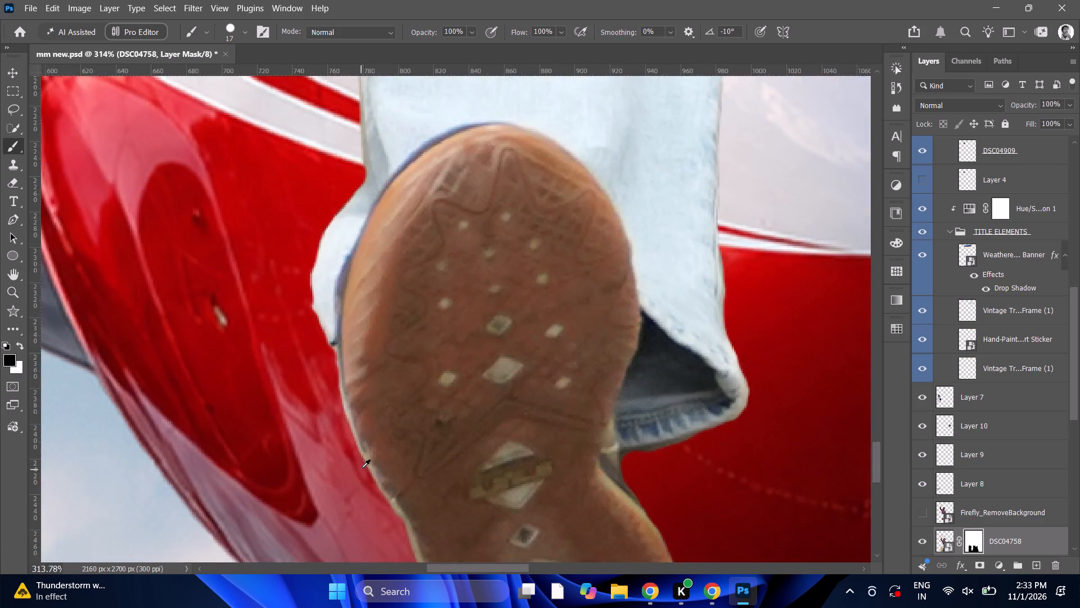
scroll(362, 468, "down", 11, "alt")
scroll(431, 424, "down", 12, "alt")
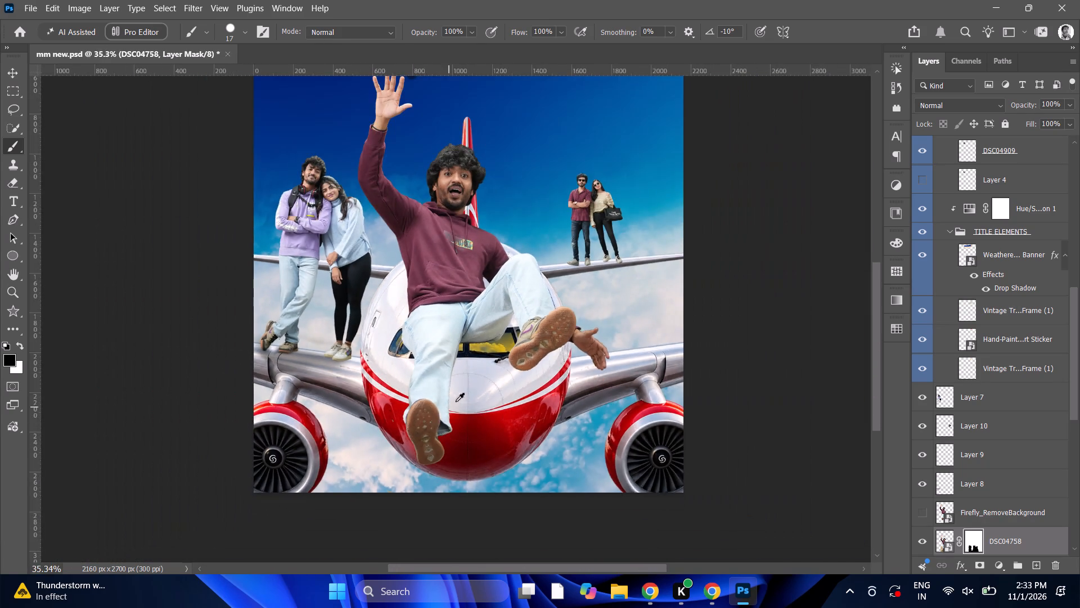
scroll(458, 399, "down", 5, "alt")
scroll(516, 271, "down", 3, "alt")
scroll(506, 276, "up", 11, "alt")
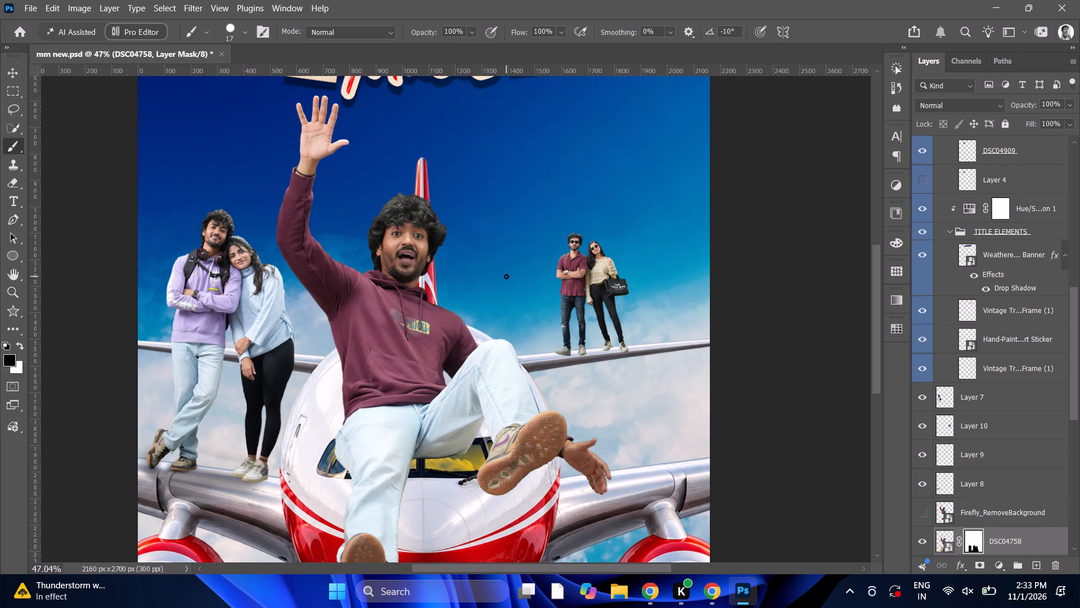
scroll(478, 401, "up", 5, "alt")
scroll(478, 389, "down", 5, "alt")
Move the seated man (DSC04758) up on the plane's nose to about X 1115 px, Y 1499.5 px at 100% scale.
left_click(10, 75)
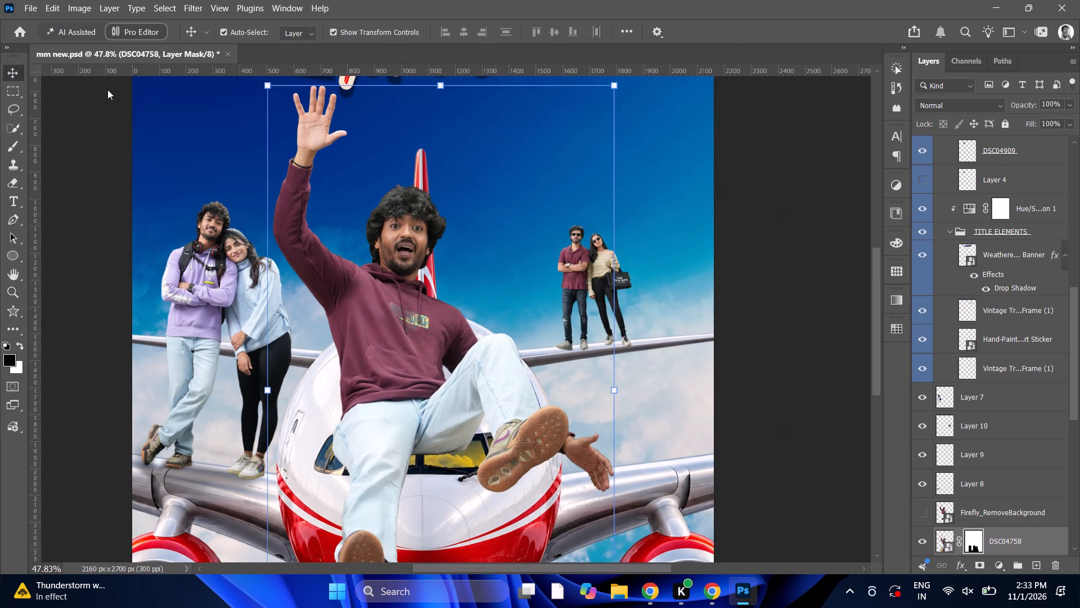
left_click(438, 87)
left_click_drag(468, 207, 470, 179)
left_click_drag(428, 298, 429, 258)
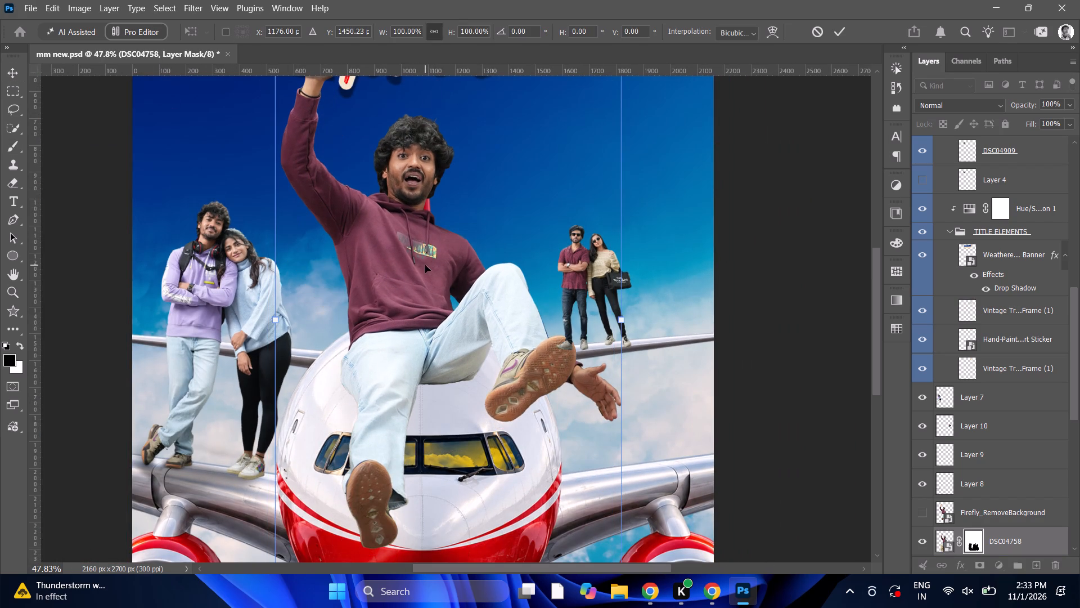
left_click_drag(425, 265, 422, 289)
scroll(422, 289, "down", 9, "alt")
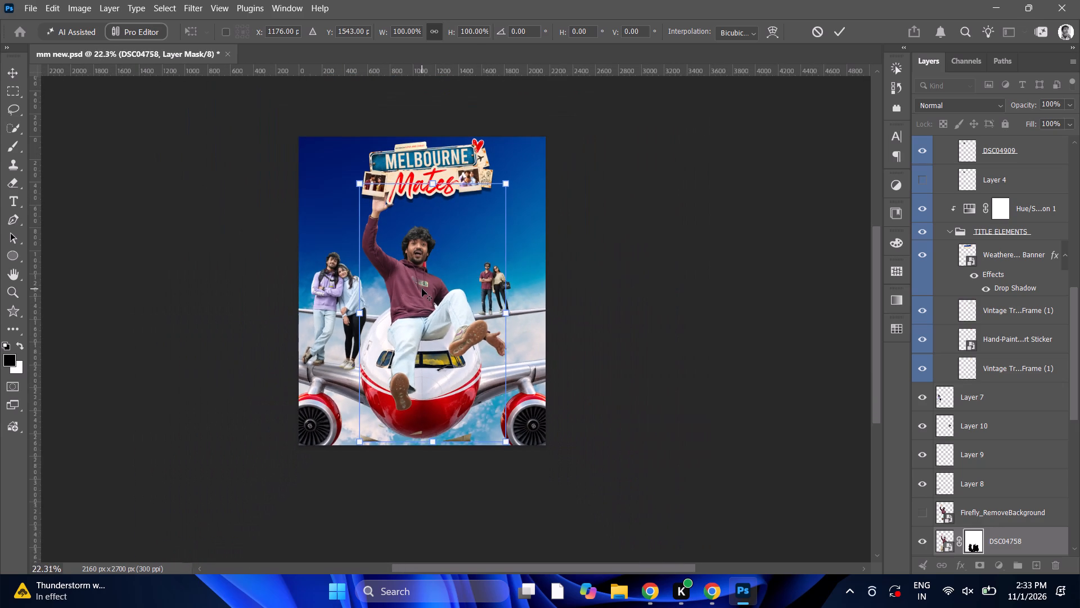
scroll(429, 269, "up", 12, "alt")
left_click_drag(431, 283, 418, 281)
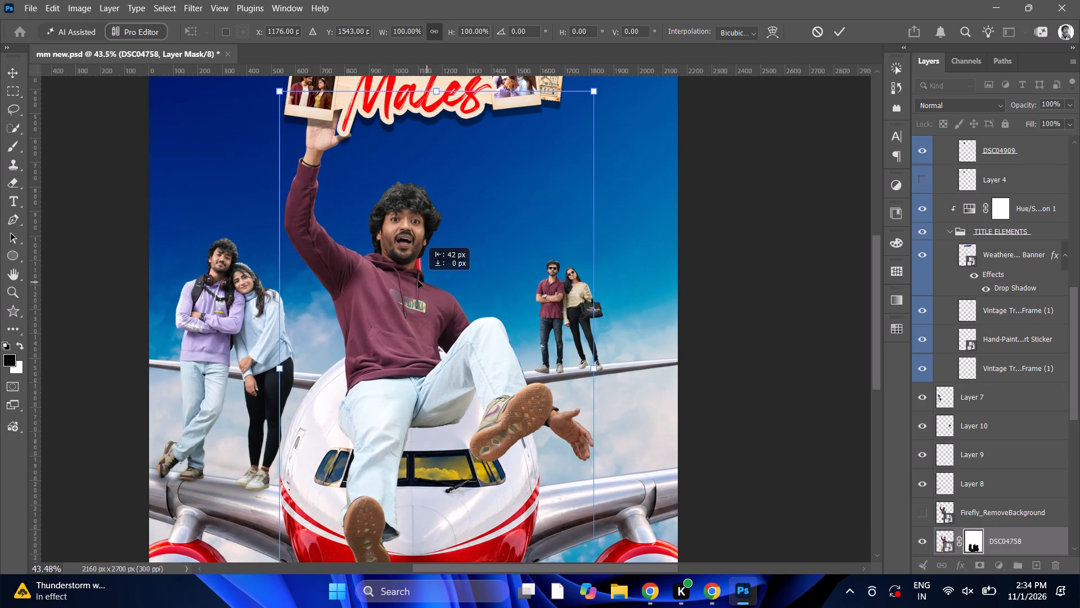
left_click_drag(418, 281, 415, 270)
scroll(415, 270, "down", 8, "alt")
scroll(400, 226, "up", 2, "alt")
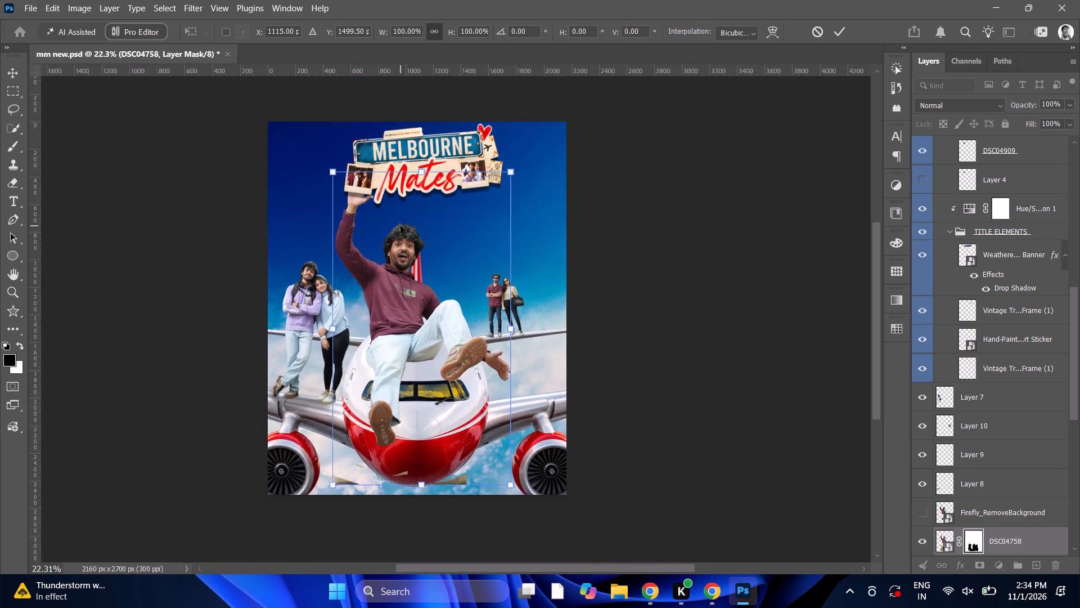
scroll(400, 226, "up", 3, "alt")
left_click(840, 28)
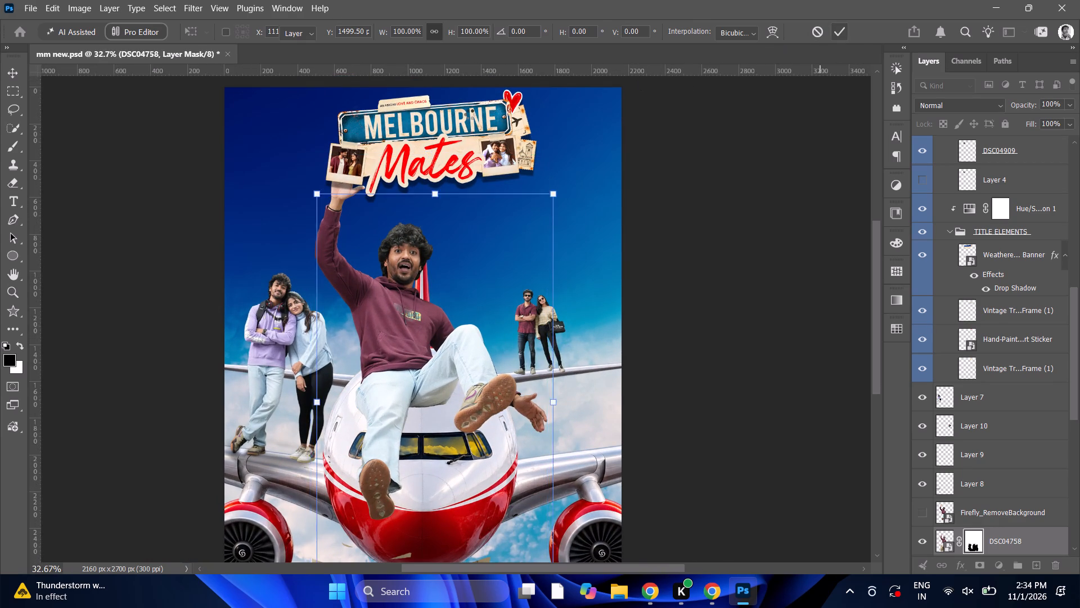
Hide the MM MAIN title group.
scroll(415, 133, "up", 4, "alt")
left_click(433, 127, "alt")
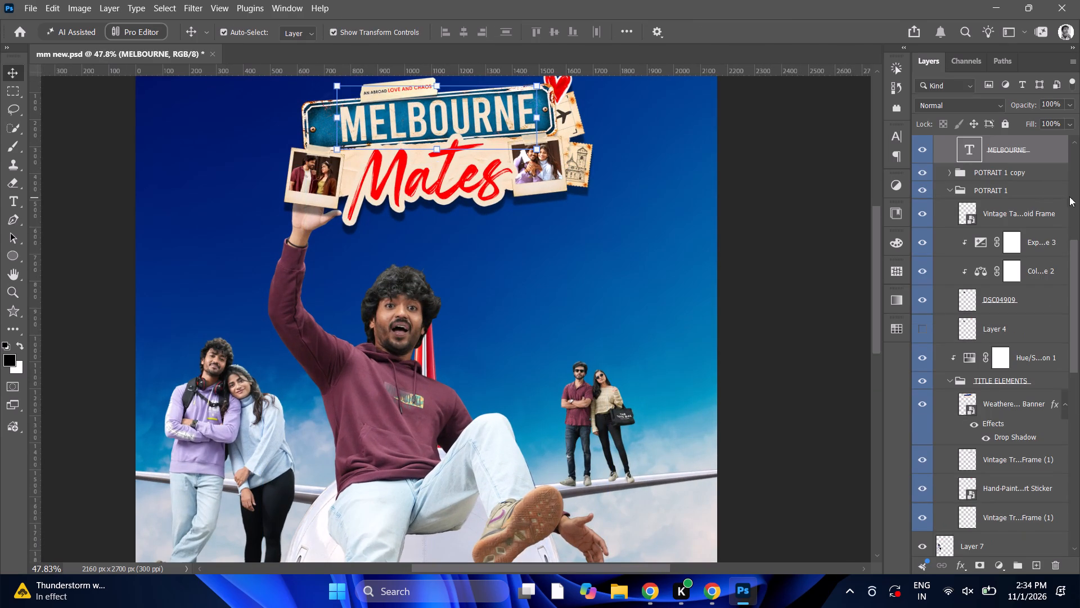
scroll(1047, 186, "up", 11)
left_click(924, 149)
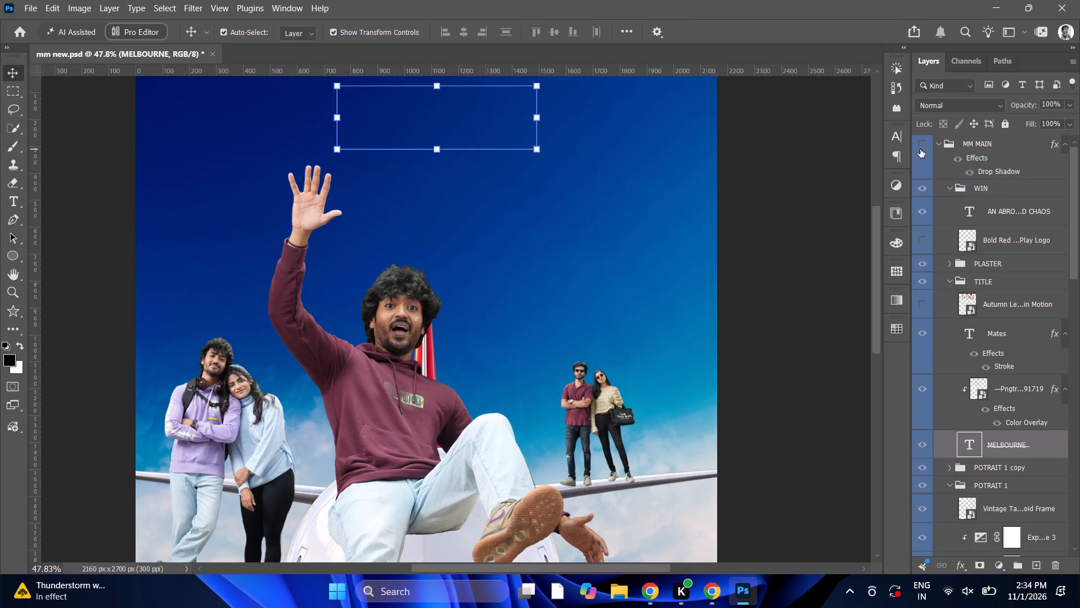
Add a drop shadow to the seated man's layer (DSC04758) with 89% opacity and 19 px distance.
scroll(374, 351, "up", 5, "alt")
scroll(376, 345, "down", 11, "alt")
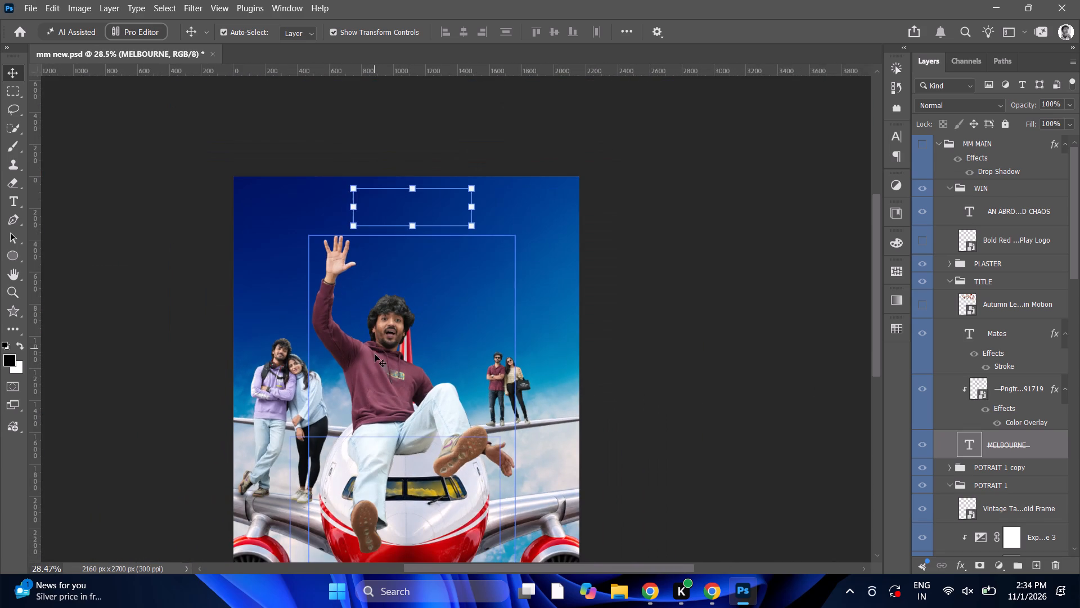
left_click(375, 356, "alt")
scroll(375, 356, "down", 6)
scroll(375, 356, "down", 3, "alt")
scroll(375, 356, "up", 4, "alt")
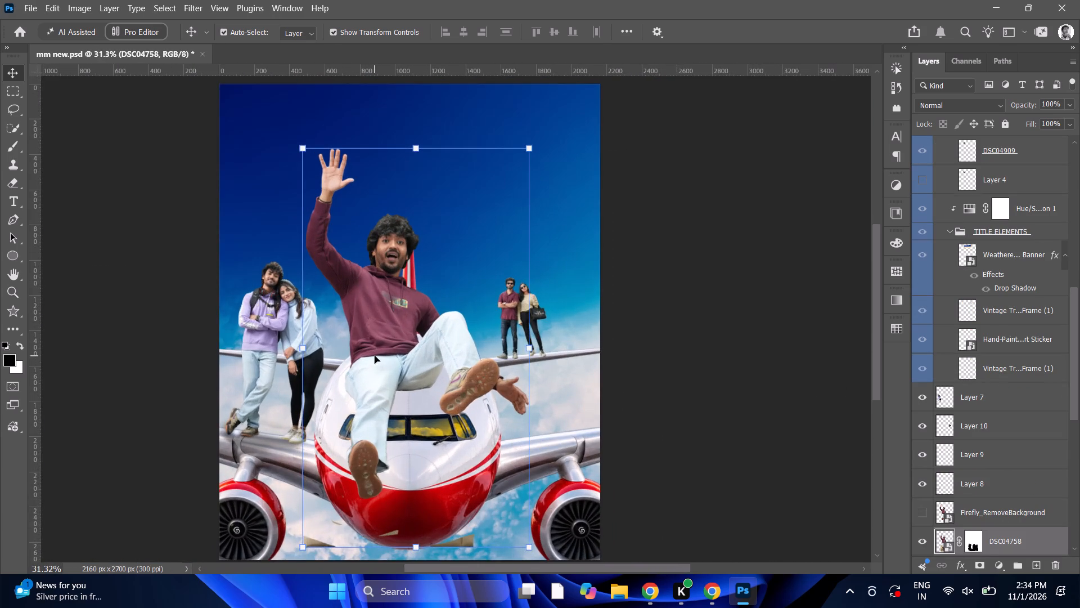
scroll(375, 355, "down", 6)
scroll(375, 354, "up", 5, "alt")
scroll(375, 354, "down", 3, "alt")
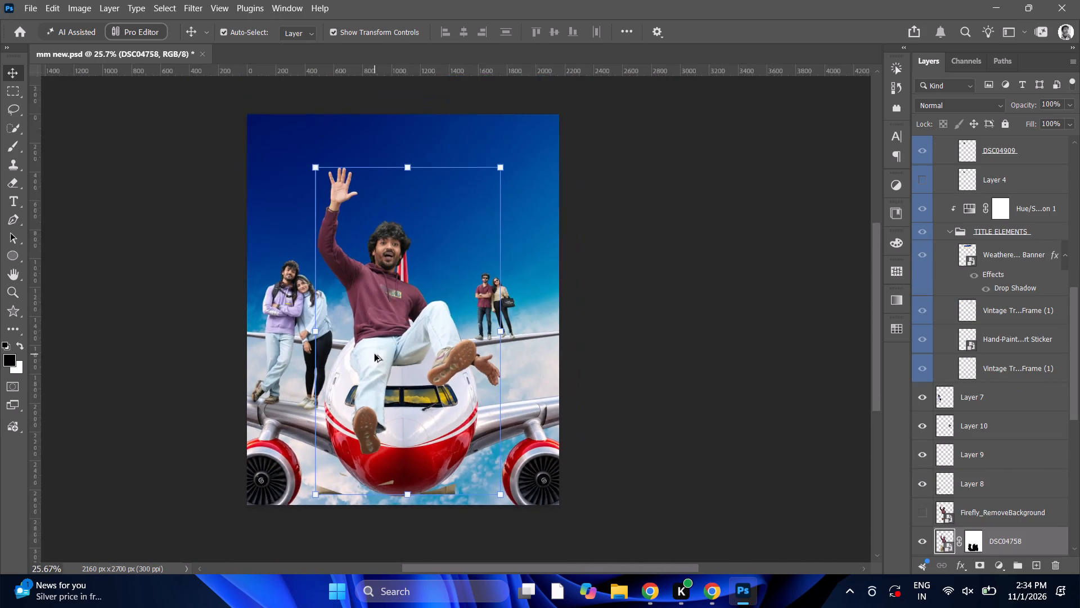
scroll(375, 354, "up", 4, "alt")
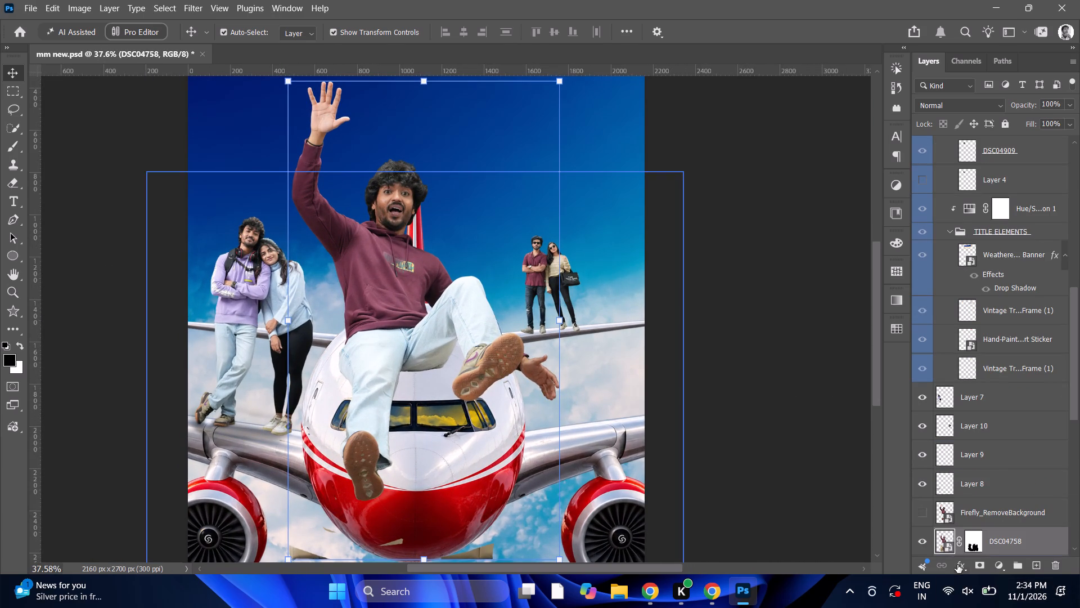
left_click(957, 564)
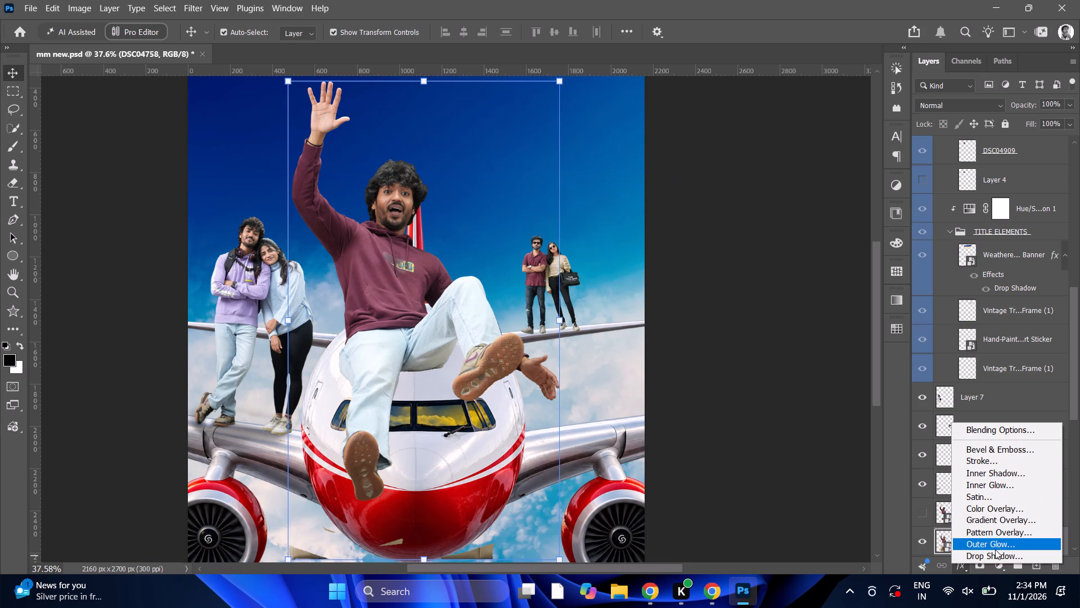
left_click(996, 554)
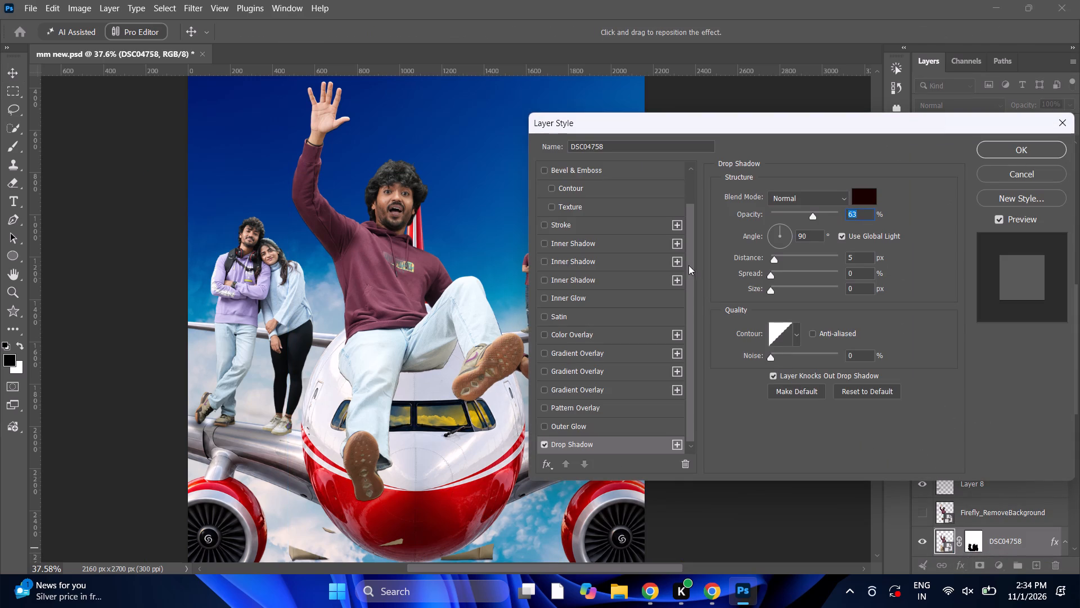
left_click(823, 214)
left_click_drag(823, 214, 831, 214)
left_click_drag(777, 260, 784, 263)
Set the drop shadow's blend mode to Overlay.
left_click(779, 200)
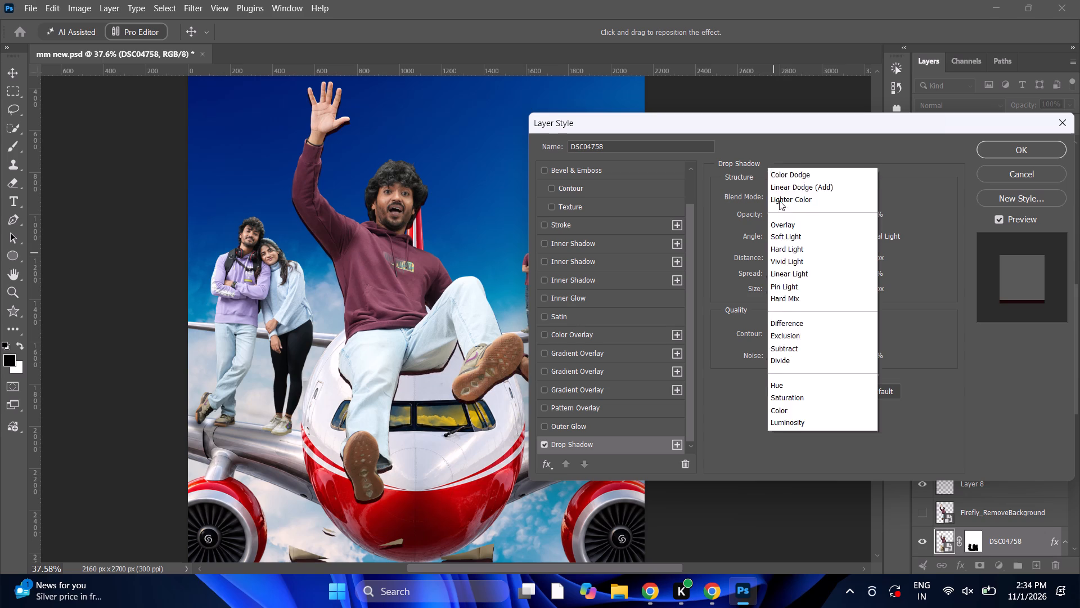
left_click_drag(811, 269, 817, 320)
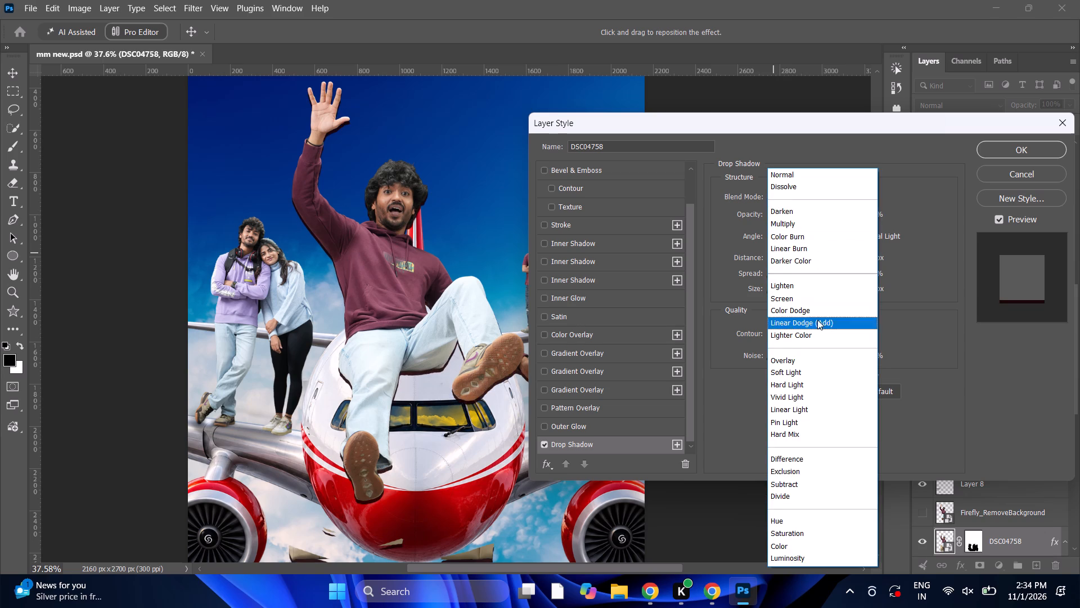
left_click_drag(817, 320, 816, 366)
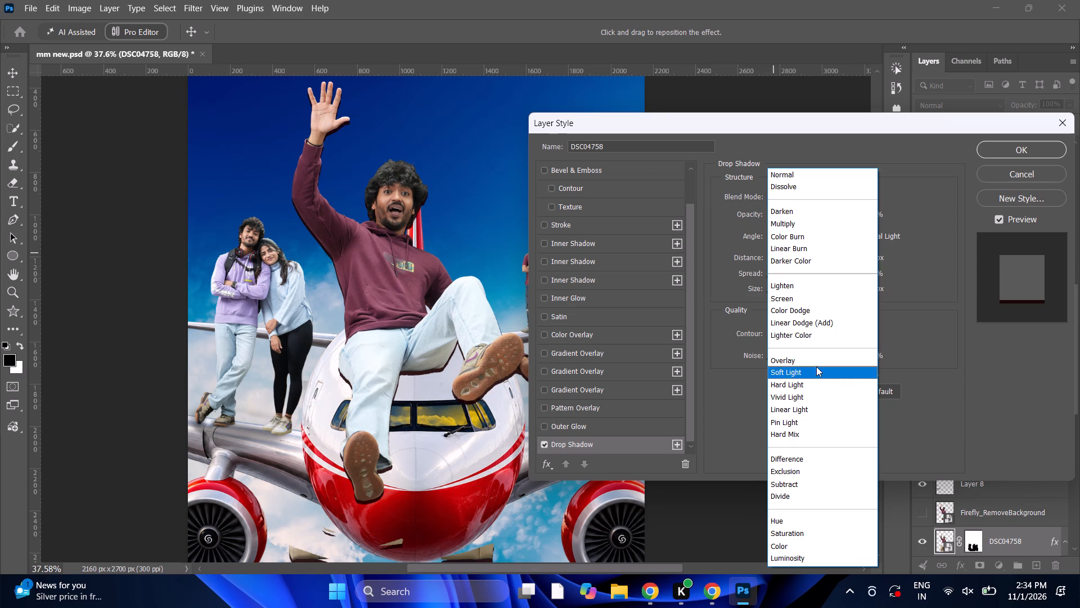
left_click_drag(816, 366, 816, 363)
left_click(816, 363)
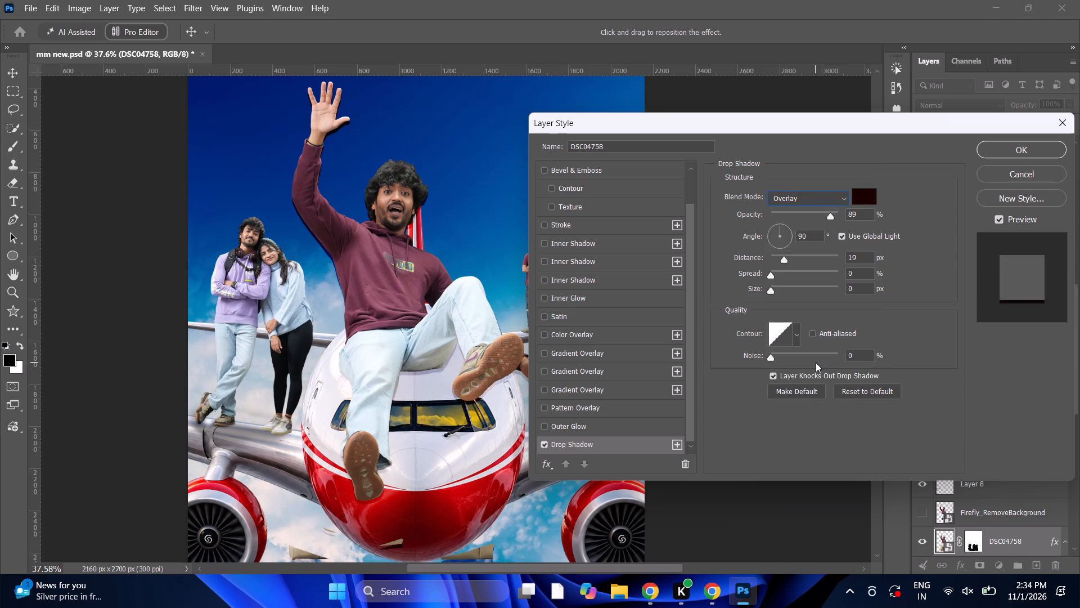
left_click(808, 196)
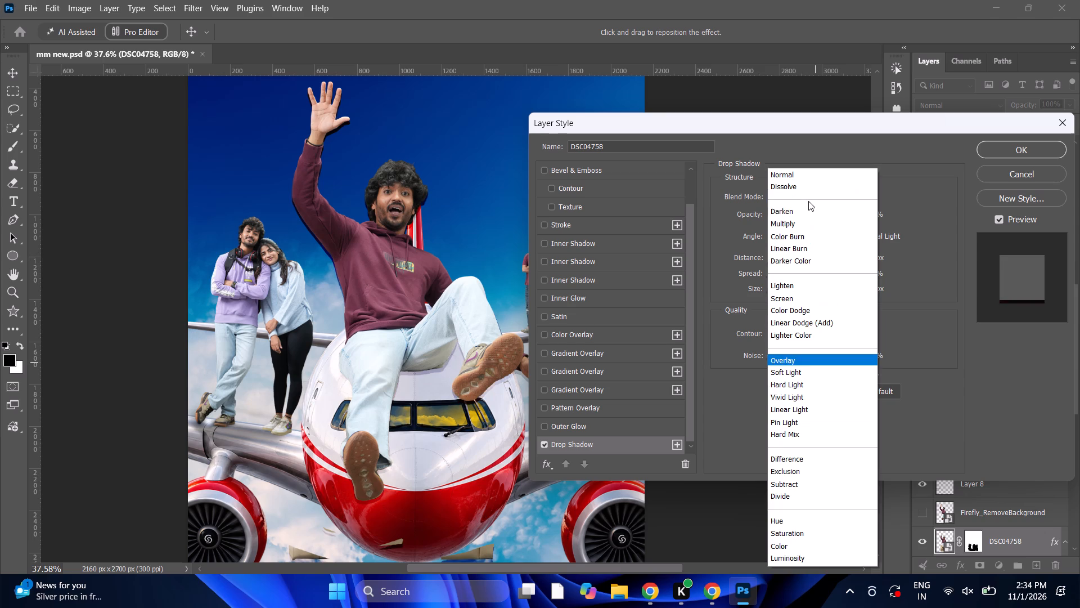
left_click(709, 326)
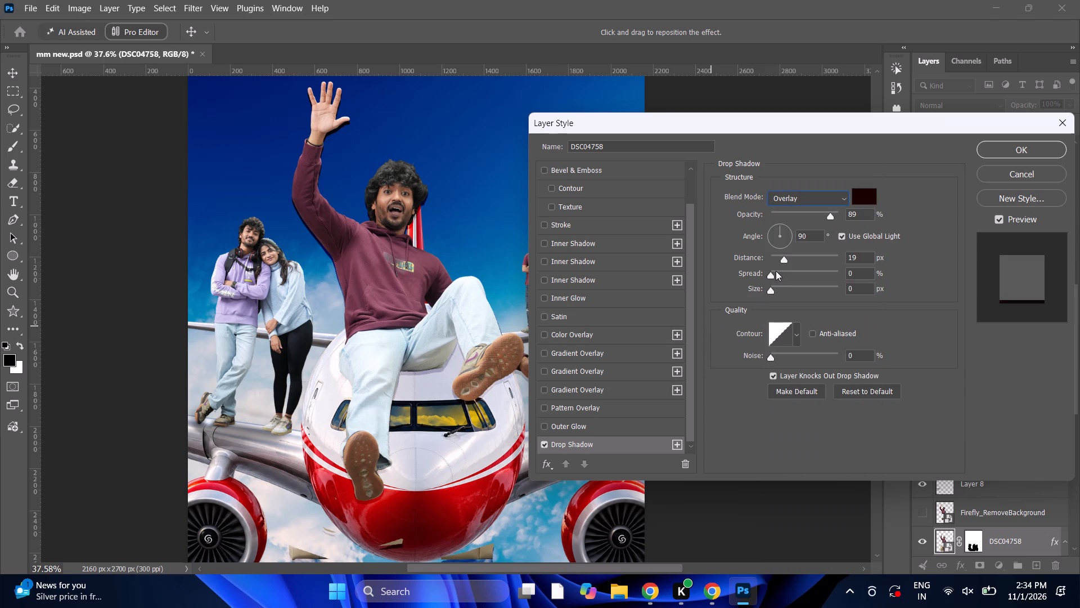
Set the drop shadow's spread to 14%, size to 27 px and distance to 37 px.
left_click(776, 271)
left_click_drag(775, 271, 791, 272)
left_click_drag(791, 272, 807, 272)
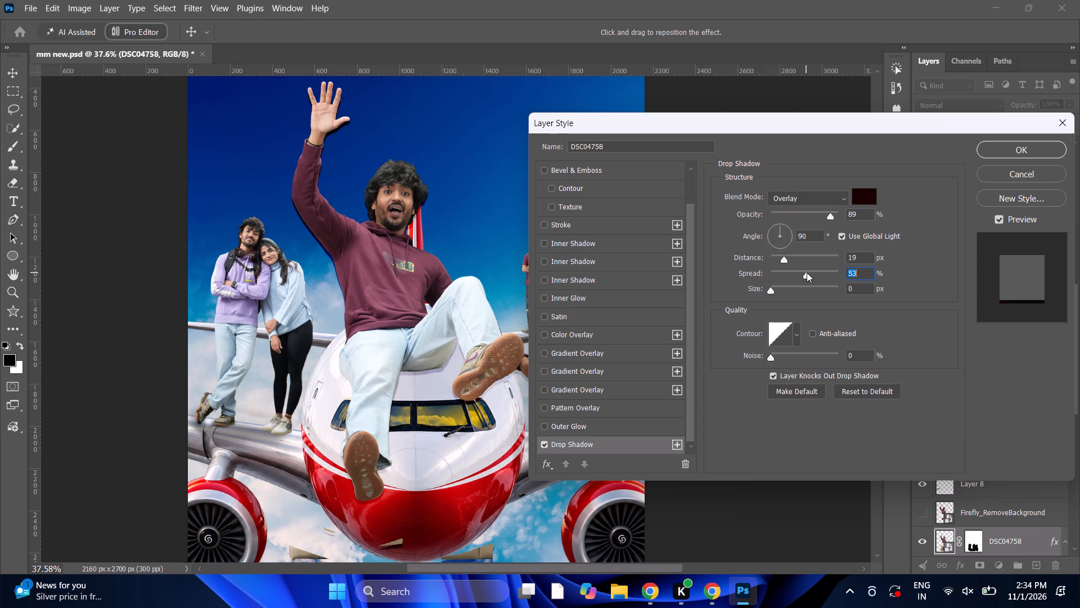
left_click_drag(798, 274, 780, 275)
left_click(779, 289)
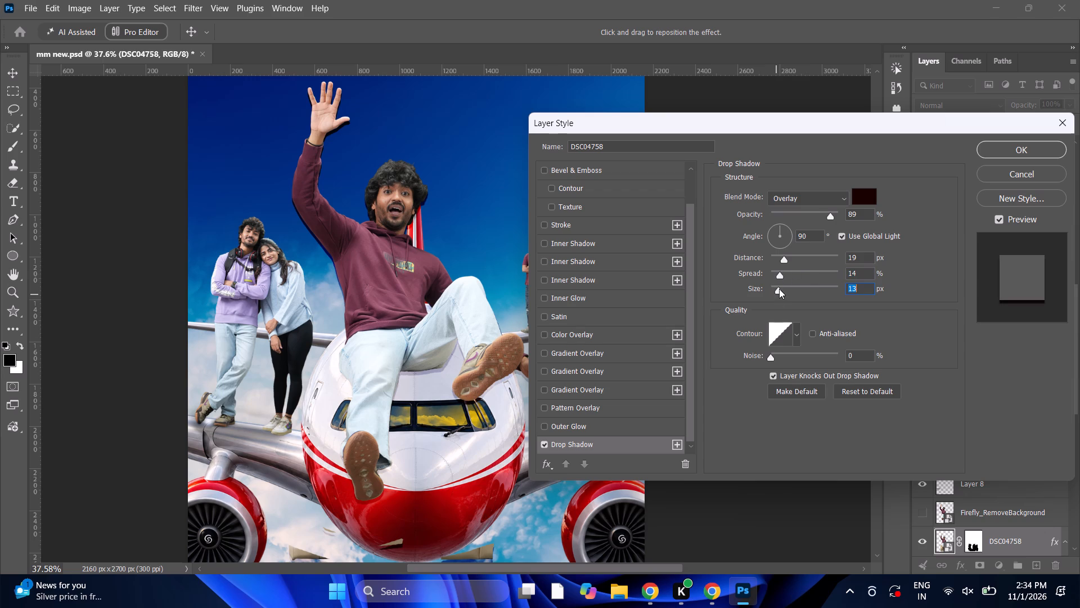
left_click(779, 289)
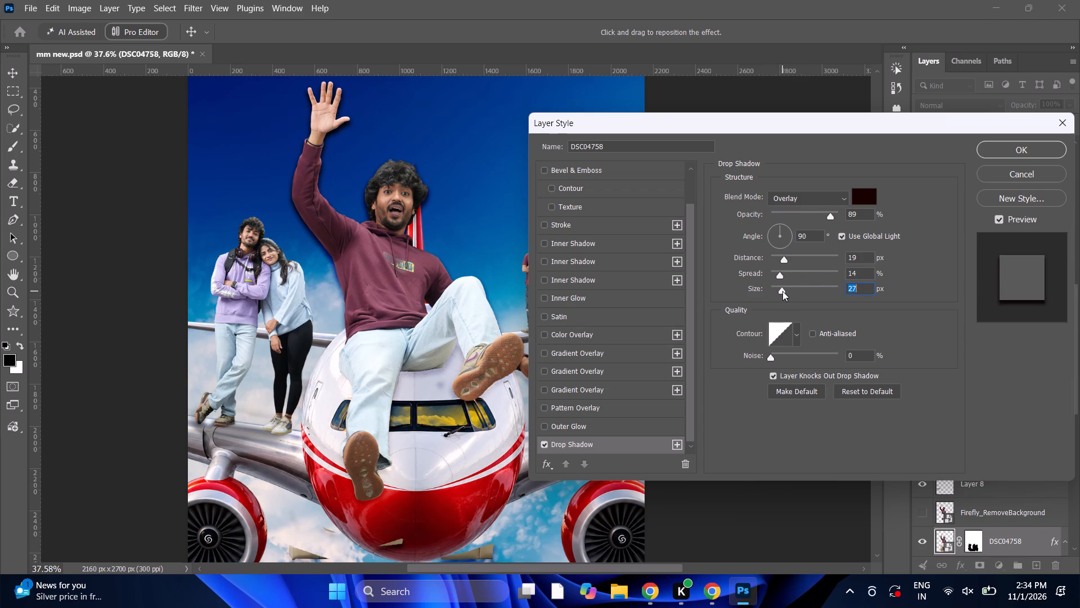
left_click(790, 256)
left_click(796, 257)
left_click(797, 257)
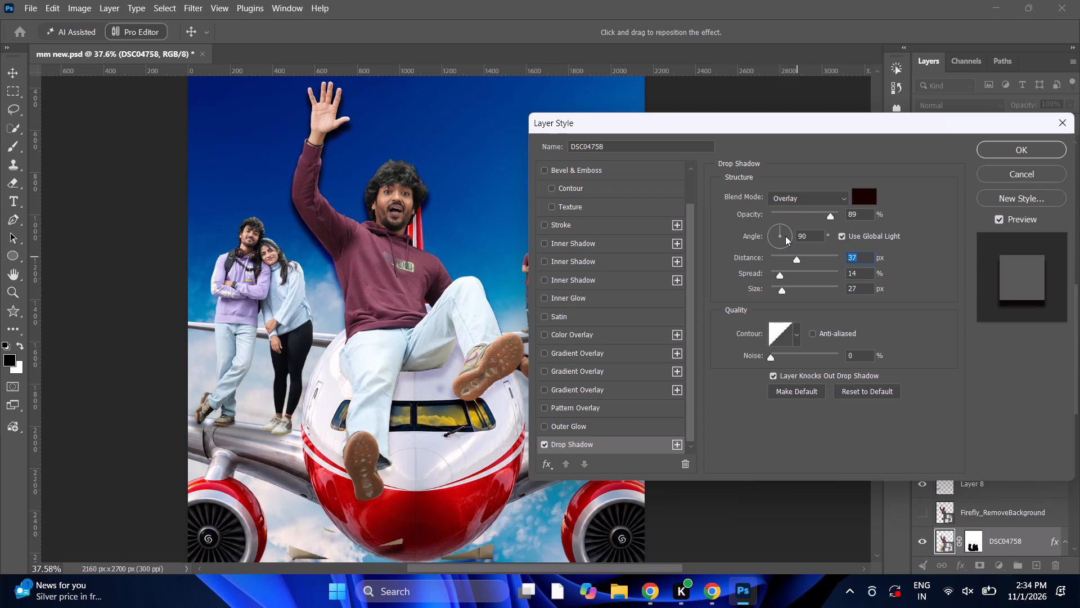
Set the drop shadow's angle to 3°, its blend mode to Normal and its opacity to 47%.
left_click(786, 236)
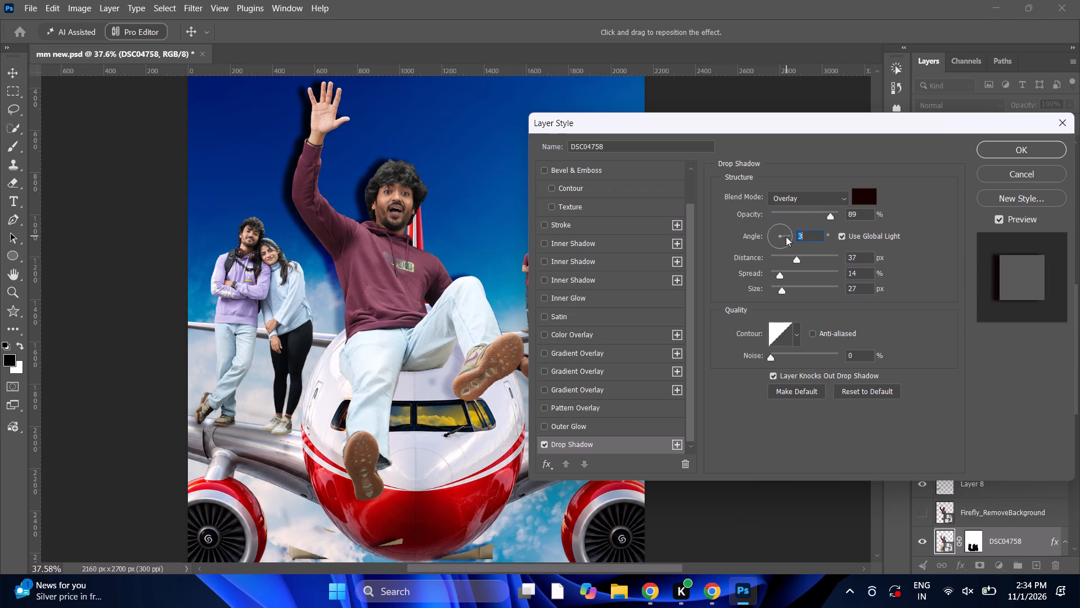
left_click(814, 199)
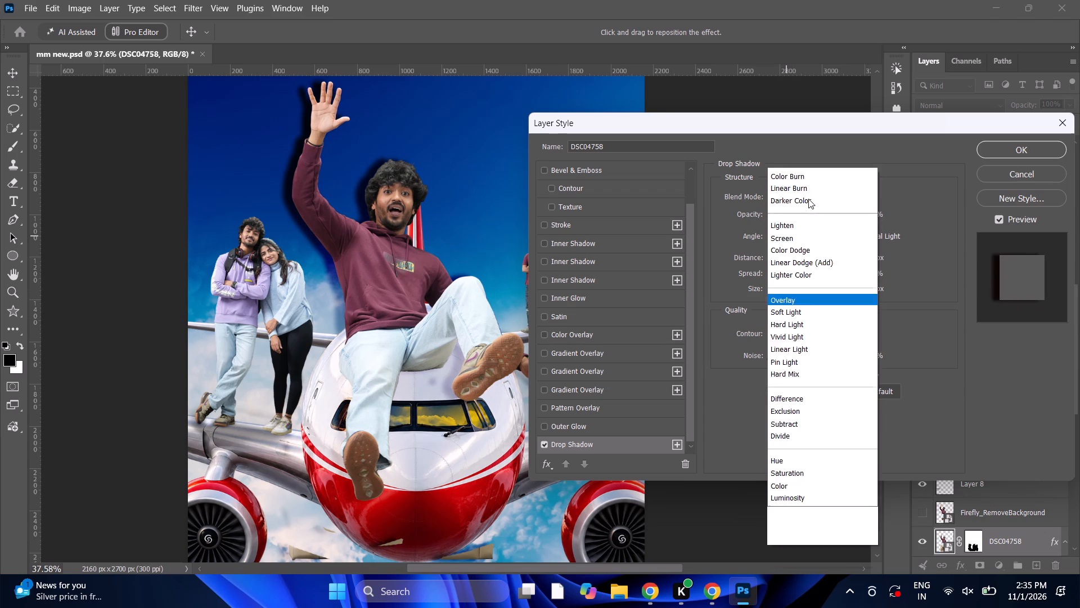
left_click(795, 176)
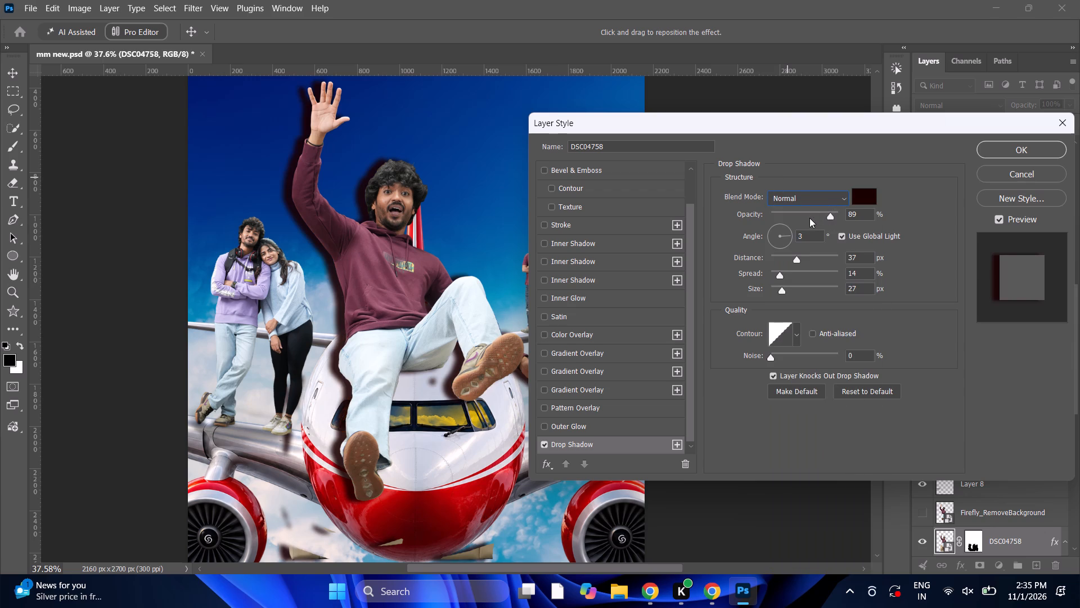
left_click(809, 218)
left_click(809, 218)
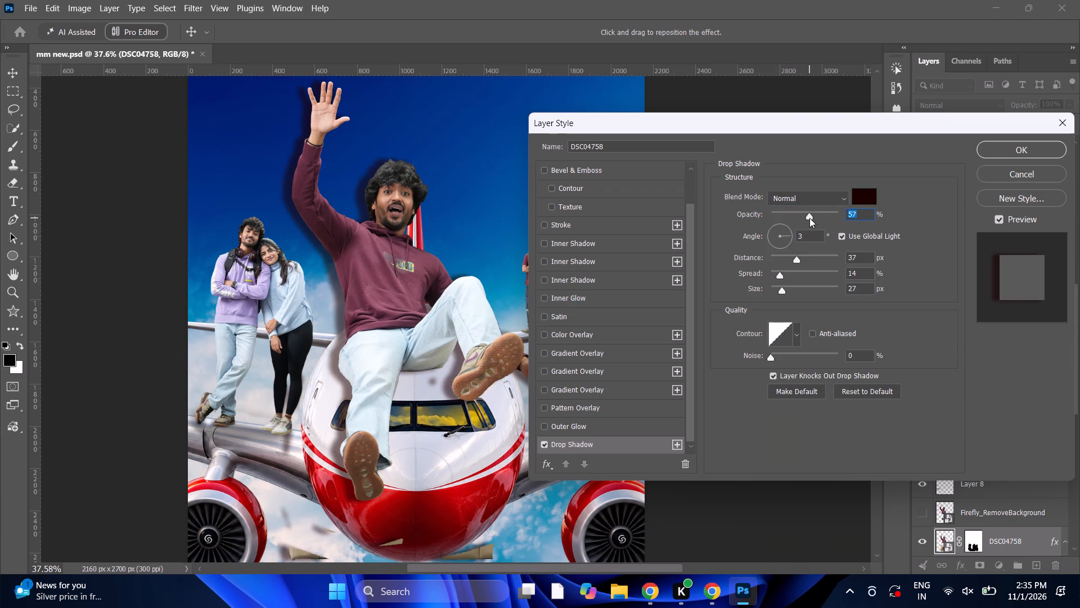
left_click(803, 218)
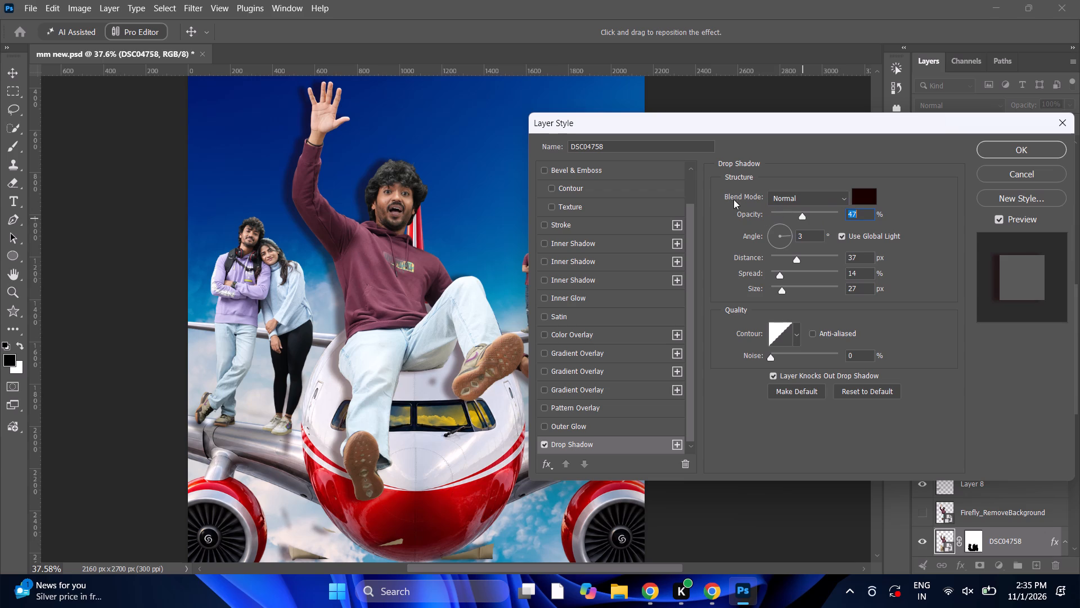
Change the drop shadow's angle to 55° and apply the layer style.
scroll(516, 192, "down", 6, "alt")
scroll(426, 210, "down", 3, "alt")
left_click(789, 243)
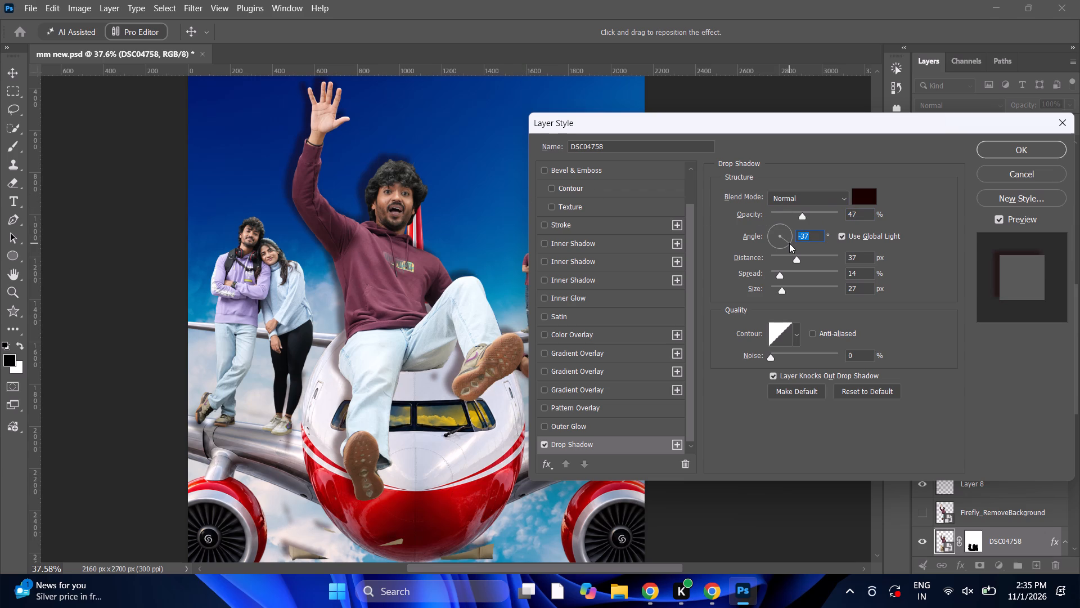
left_click(786, 227)
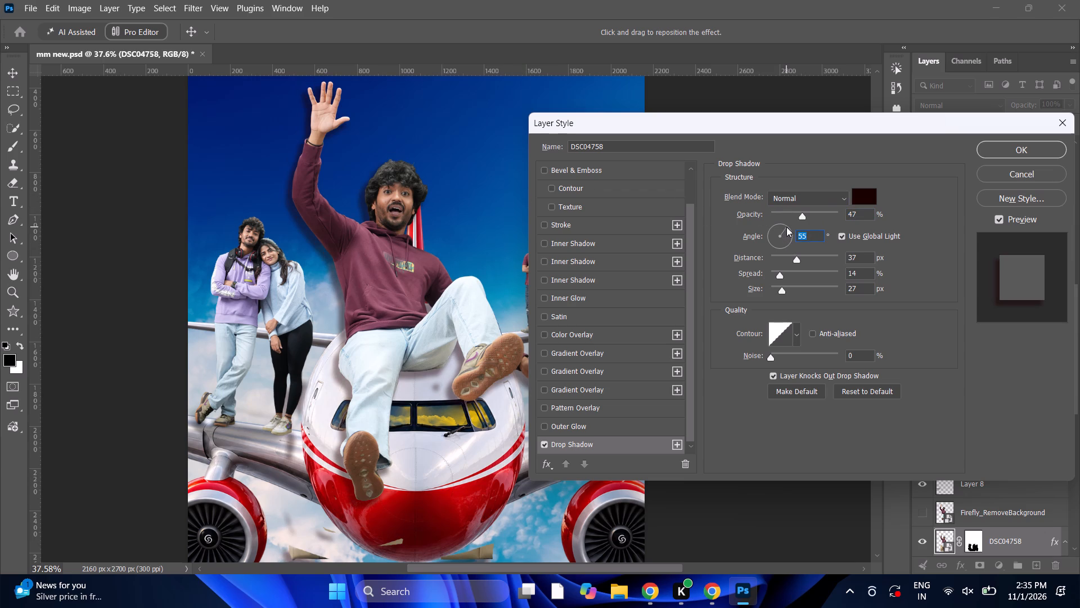
left_click(994, 149)
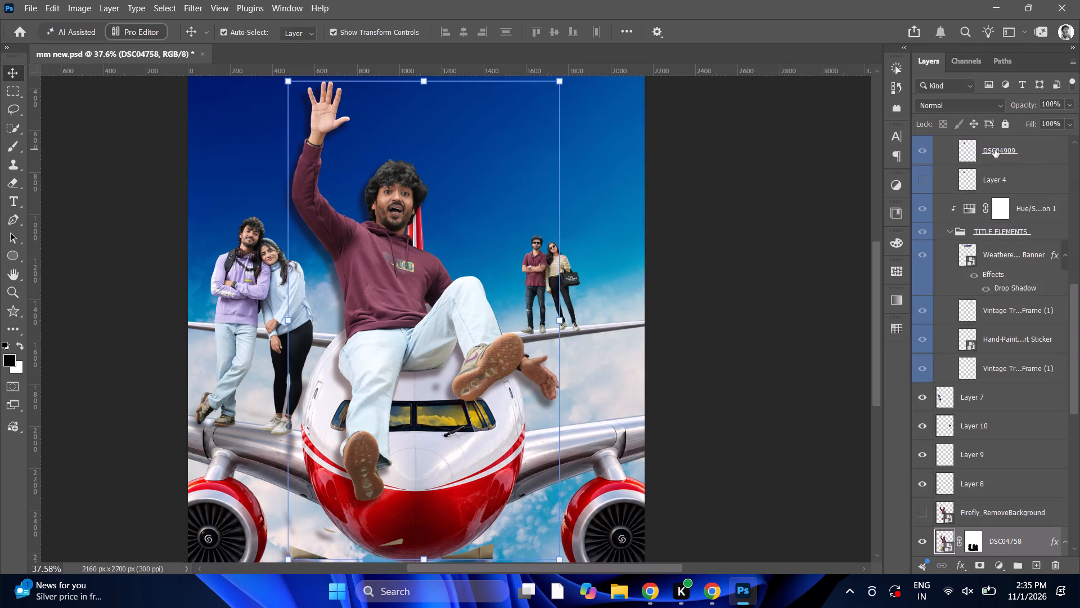
Examine the seated man's drop shadow against the plane and sky, both up close and across the whole poster.
scroll(548, 287, "down", 9, "alt")
scroll(534, 284, "up", 10, "alt")
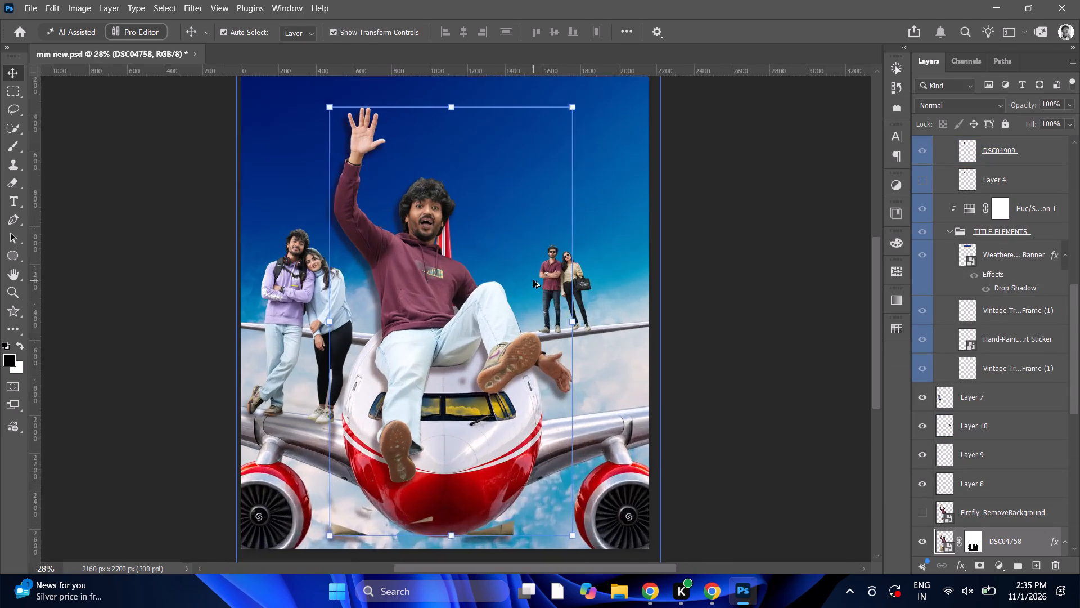
scroll(533, 280, "up", 4, "alt")
scroll(533, 280, "down", 3, "alt")
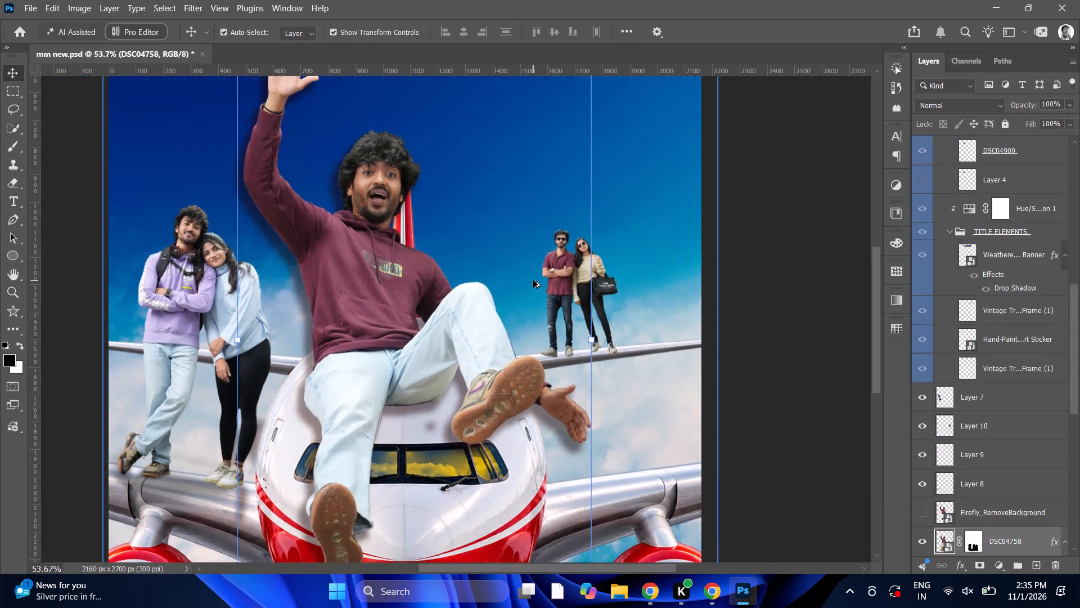
scroll(533, 280, "down", 6, "alt")
scroll(533, 274, "up", 4, "alt")
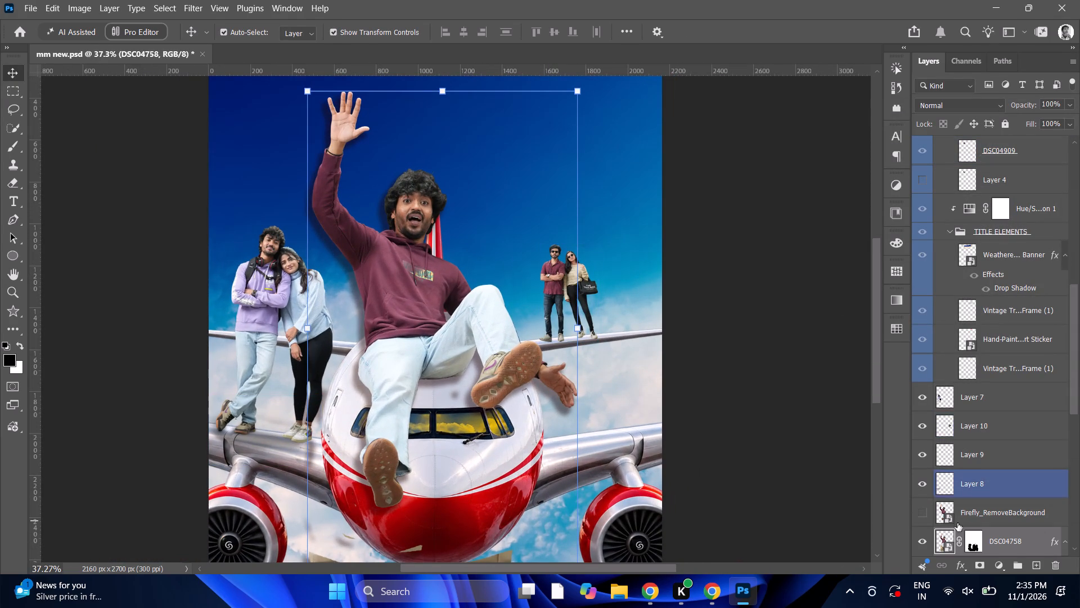
Copy the layer style from the seated man's layer DSC04758.
scroll(919, 529, "down", 2)
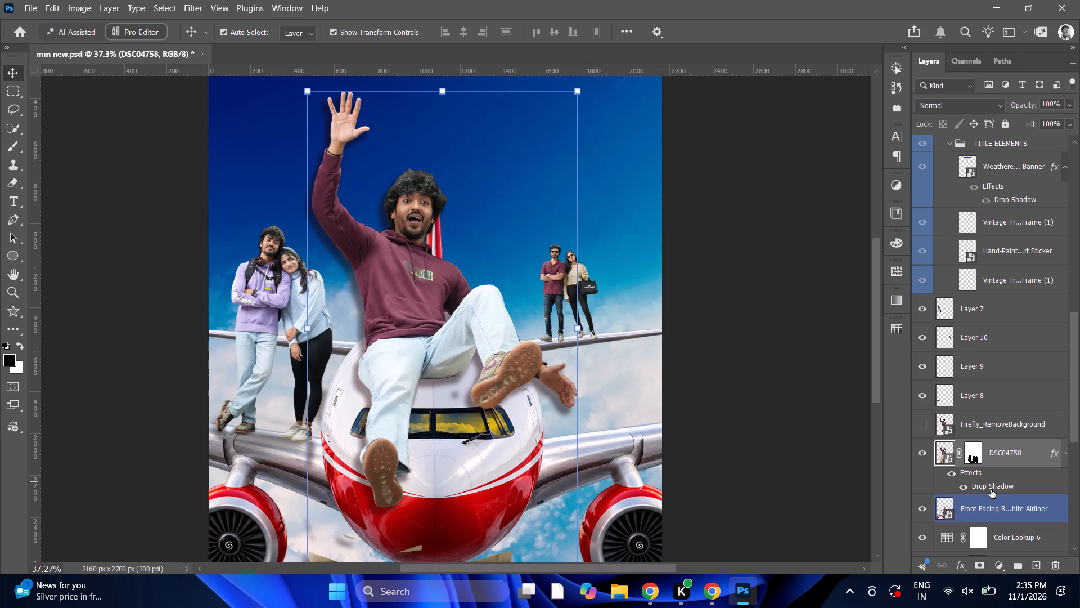
left_click(991, 490)
right_click(987, 484)
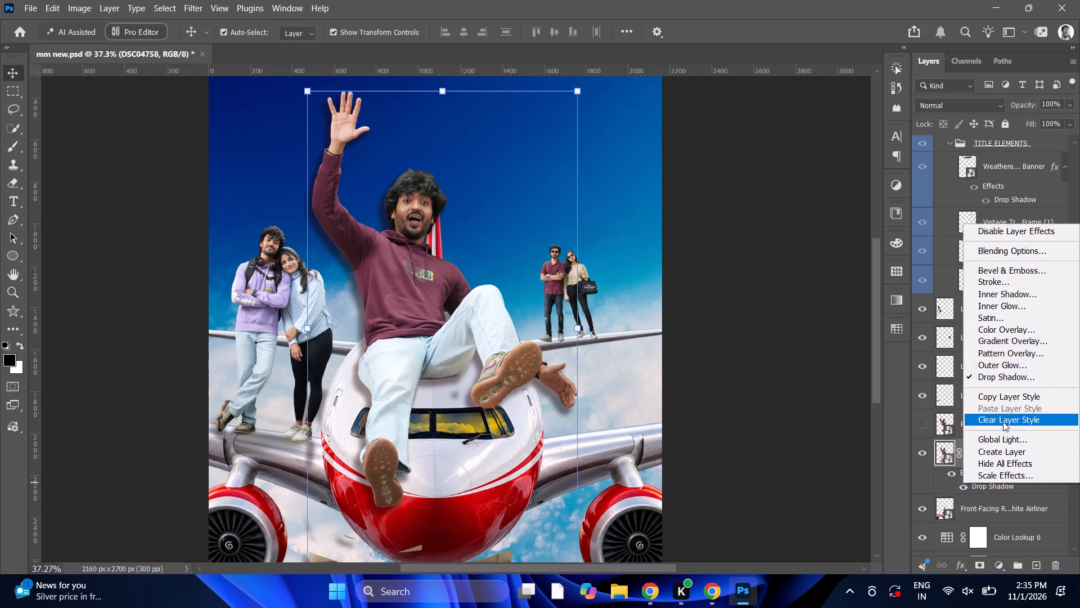
left_click(1015, 394)
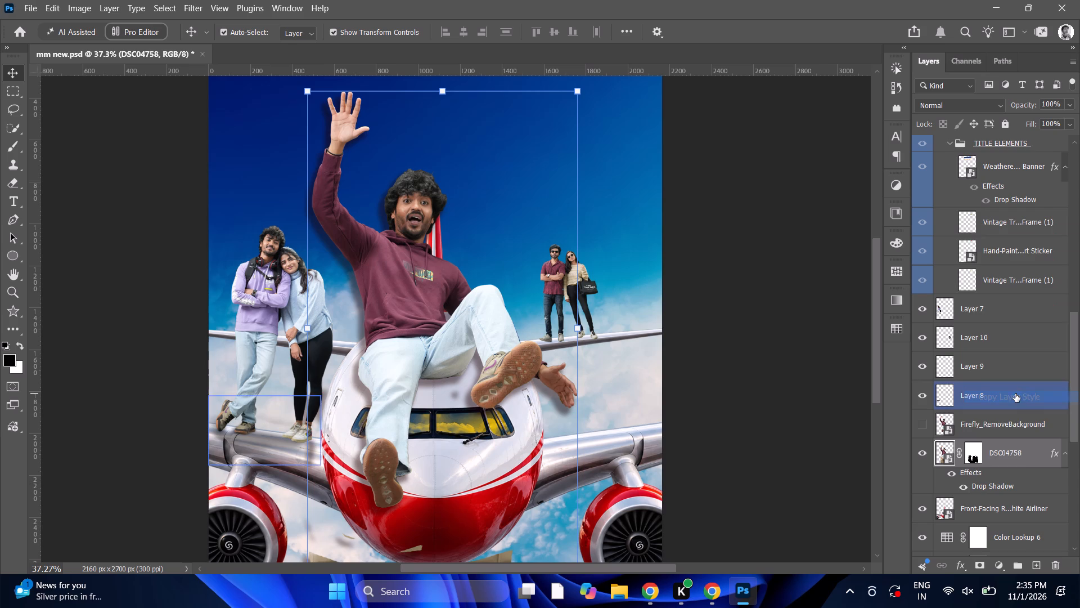
right_click(1004, 481)
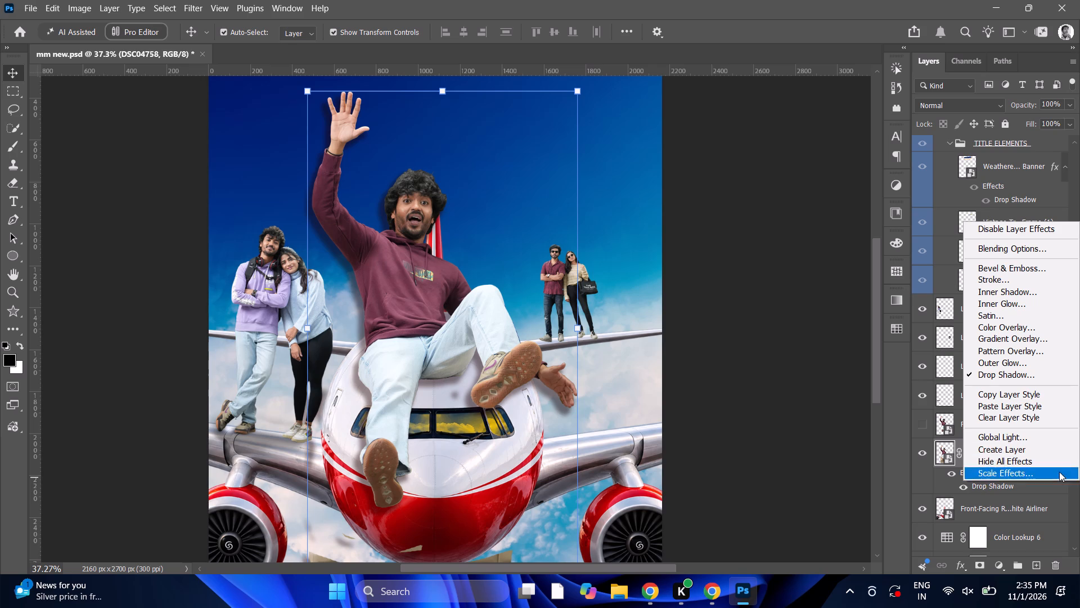
left_click(1060, 494)
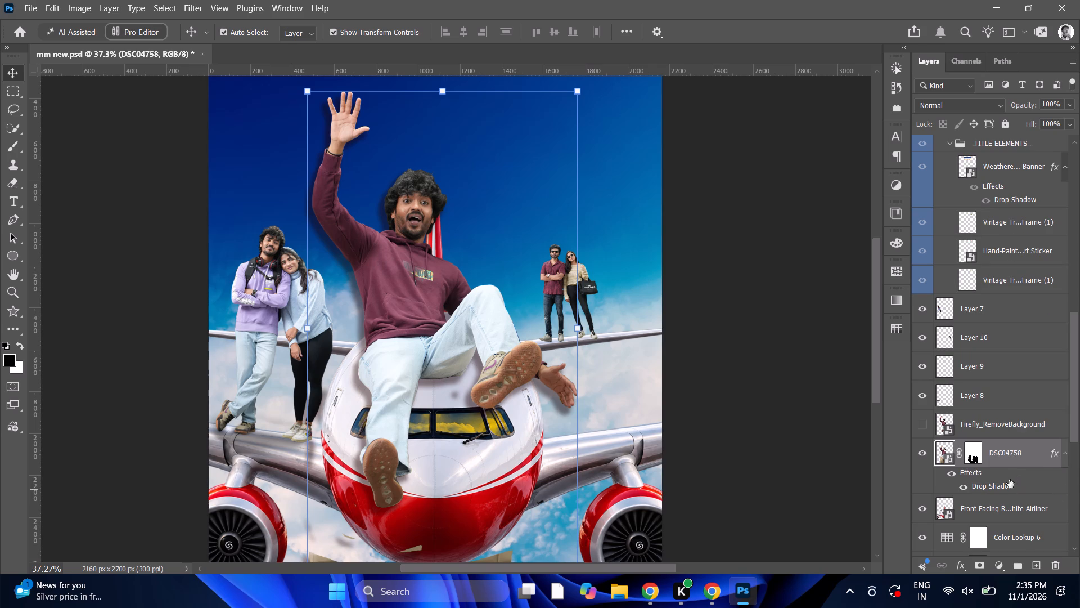
Duplicate the seated man's layer DSC04758 together with its drop shadow.
left_click(991, 486)
key("ctrl+j")
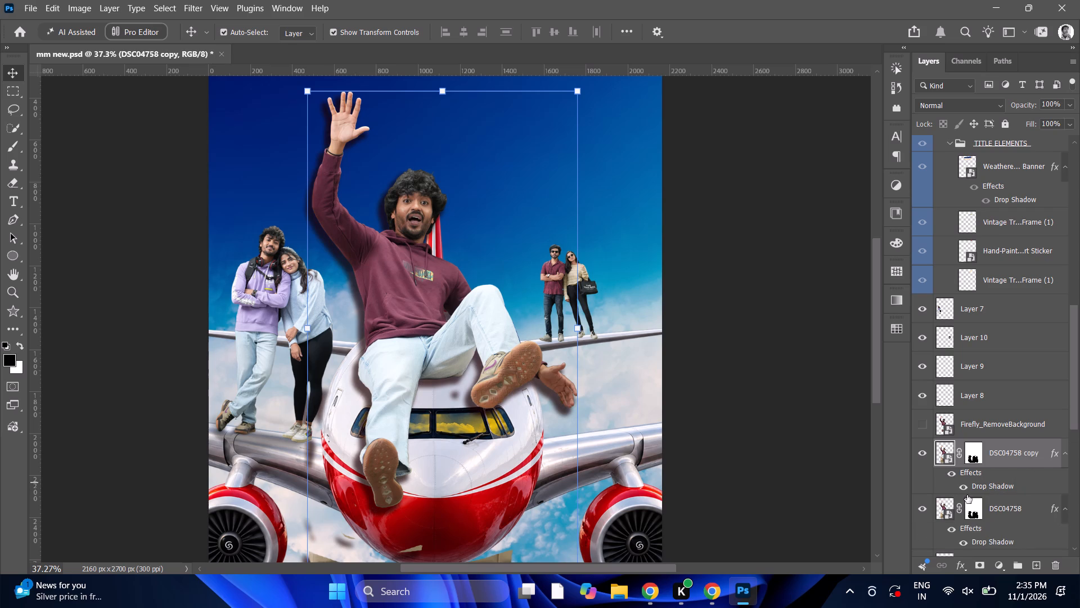
Hide the drop shadow effect on the DSC04758 copy layer.
left_click(966, 491)
Rasterize the original DSC04758 smart object layer so the Eraser can work on it.
scroll(971, 486, "down", 2)
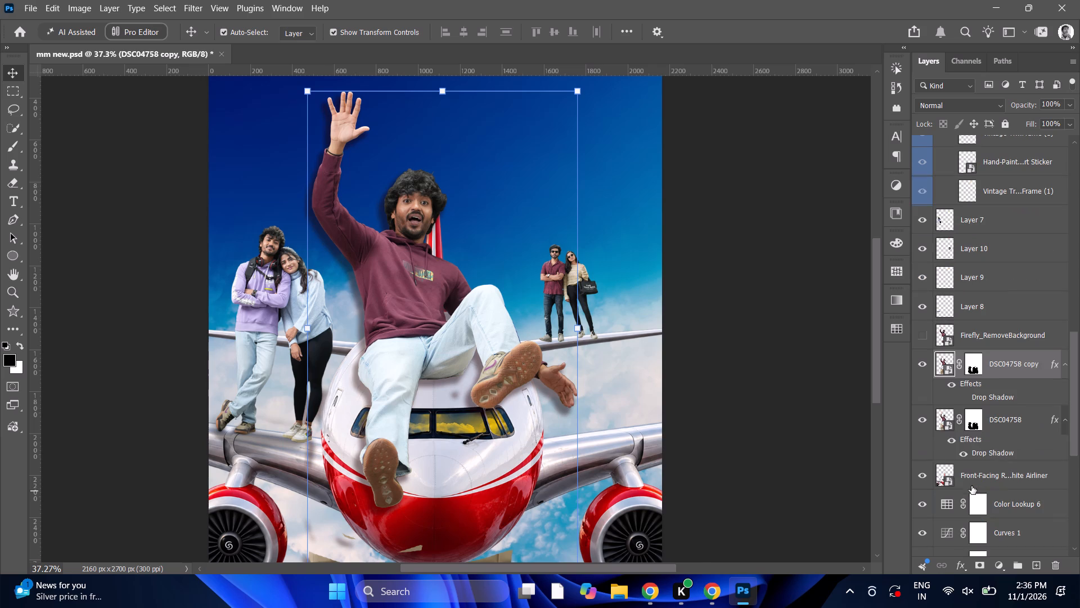
left_click(944, 427)
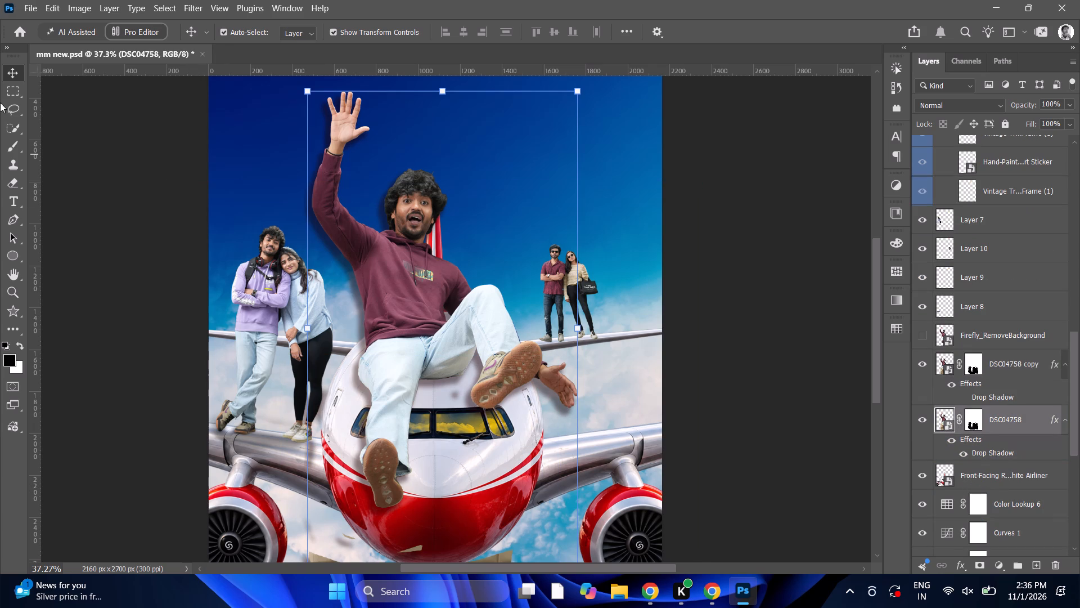
left_click(13, 187)
left_click(324, 243)
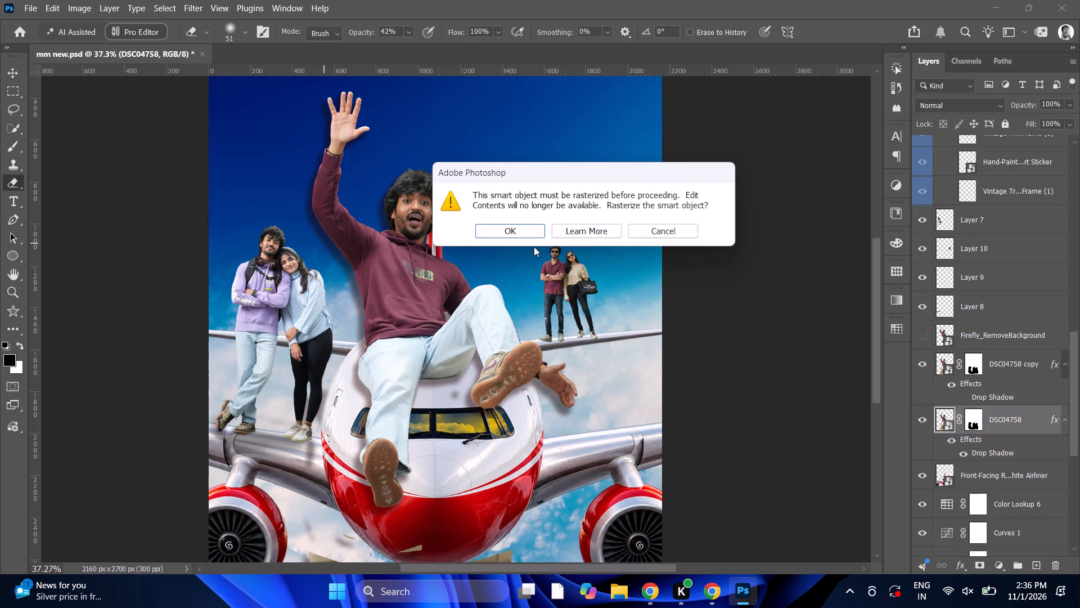
left_click(513, 239)
left_click(513, 238)
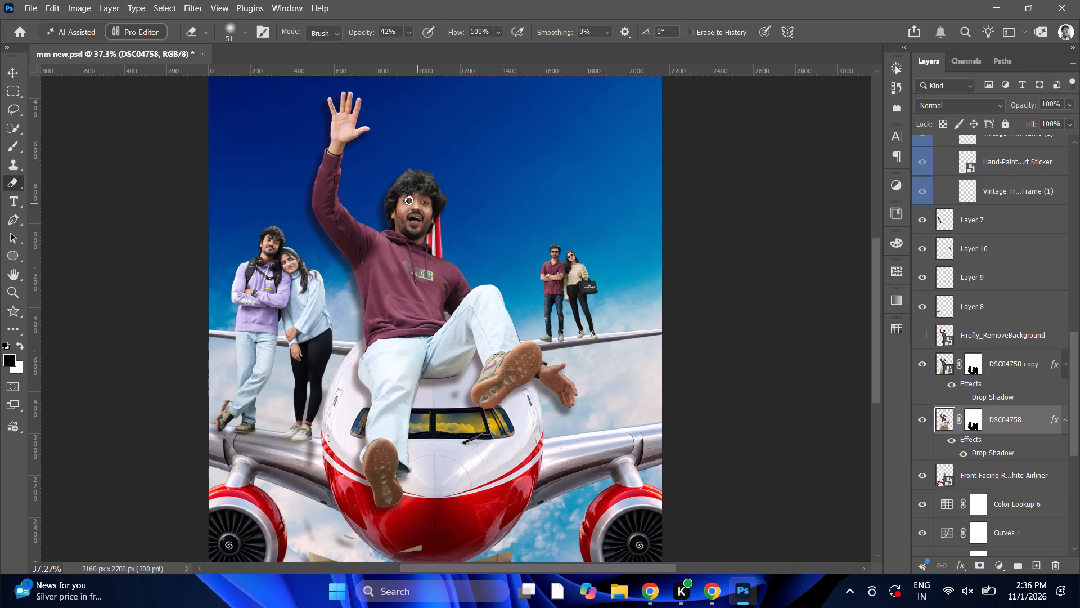
Set the eraser size to 259 px and erase over the seated man's raised hand on DSC04758.
left_click_drag(224, 33, 229, 33)
left_click(274, 77)
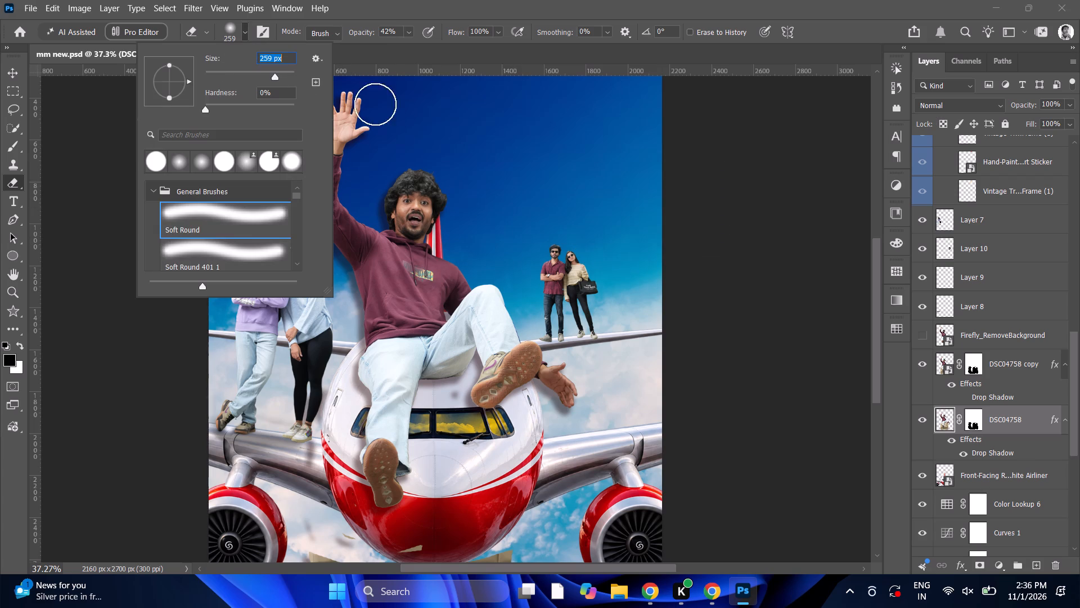
left_click_drag(397, 129, 343, 153)
left_click(348, 119)
left_click_drag(310, 94, 367, 154)
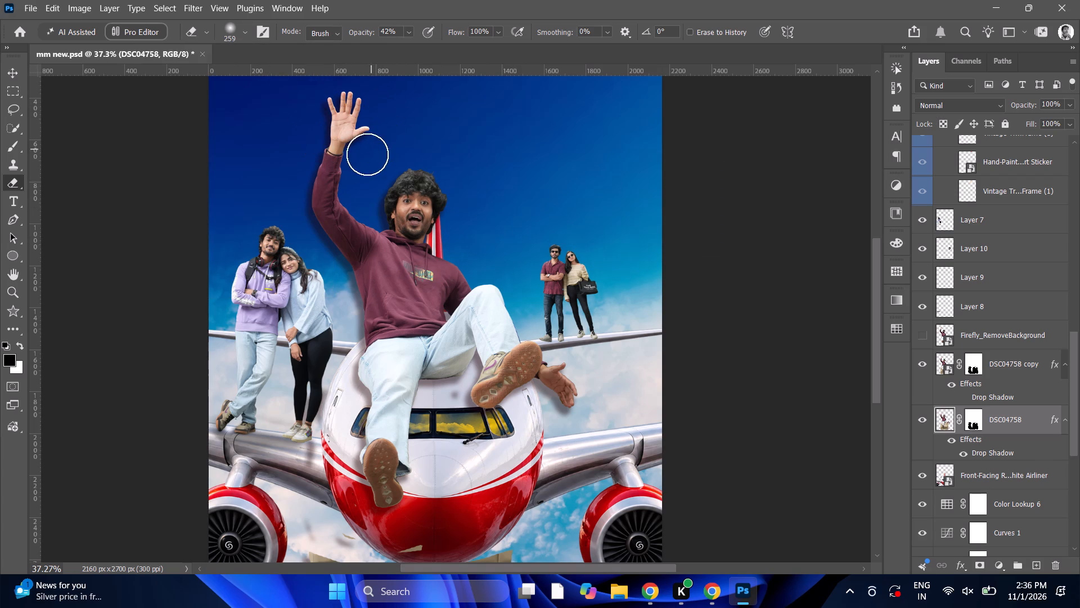
left_click_drag(367, 154, 365, 154)
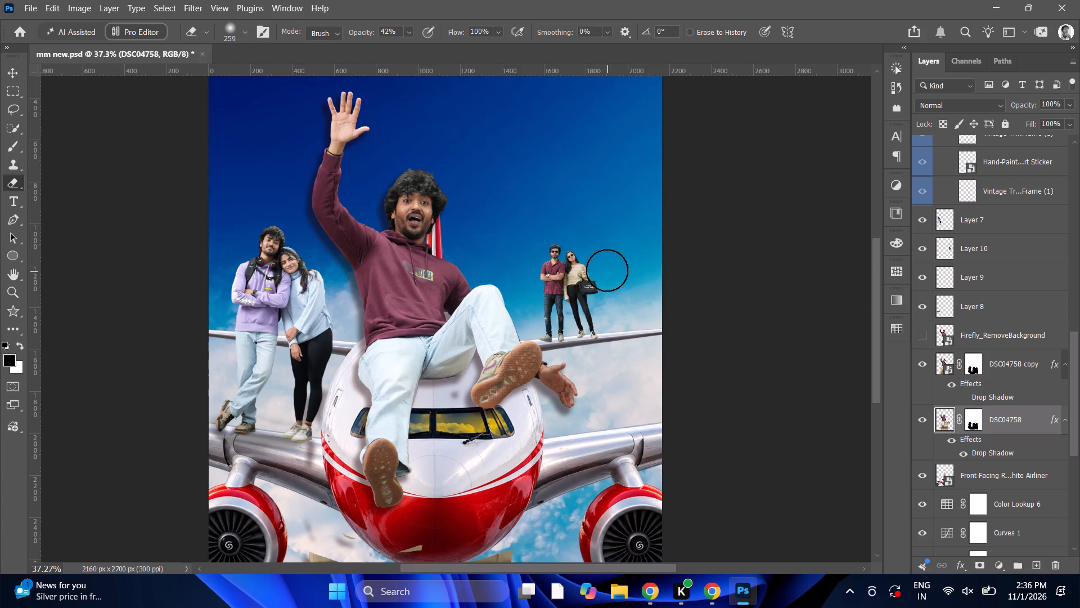
Hide the DSC04758 copy layer to expose the erasing on the original layer.
left_click(922, 367)
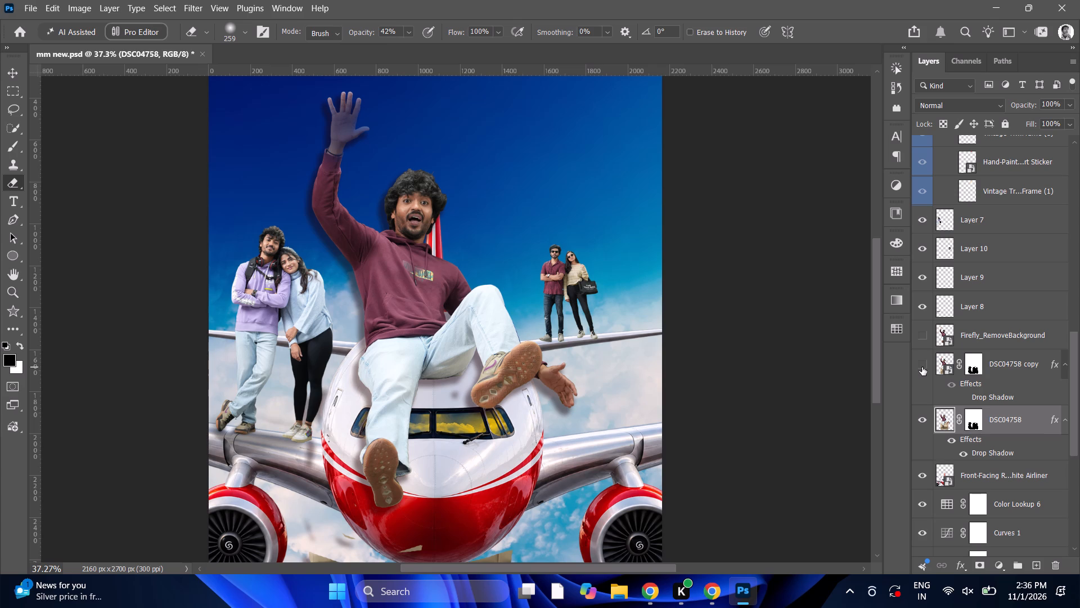
left_click(922, 367)
left_click(922, 367)
Raise the eraser opacity to 100% and erase the raised hand and wrist with their shadow from DSC04758.
left_click(326, 117)
left_click_drag(357, 104, 319, 91)
left_click(321, 91)
left_click(321, 95)
left_click(325, 100)
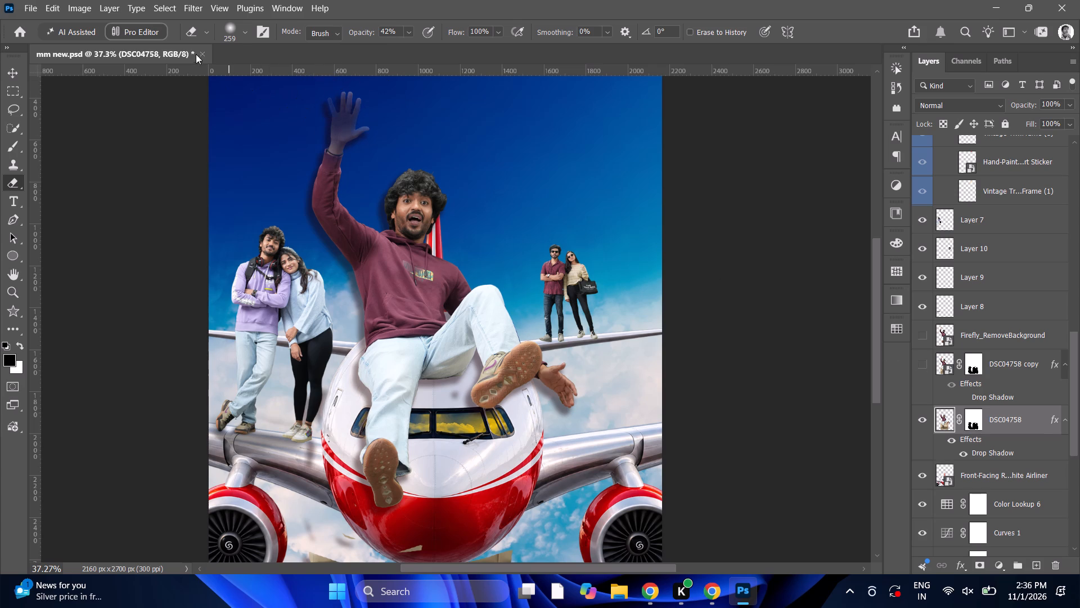
left_click(412, 29)
left_click_drag(424, 48, 489, 51)
left_click_drag(489, 51, 521, 52)
left_click_drag(365, 95, 346, 126)
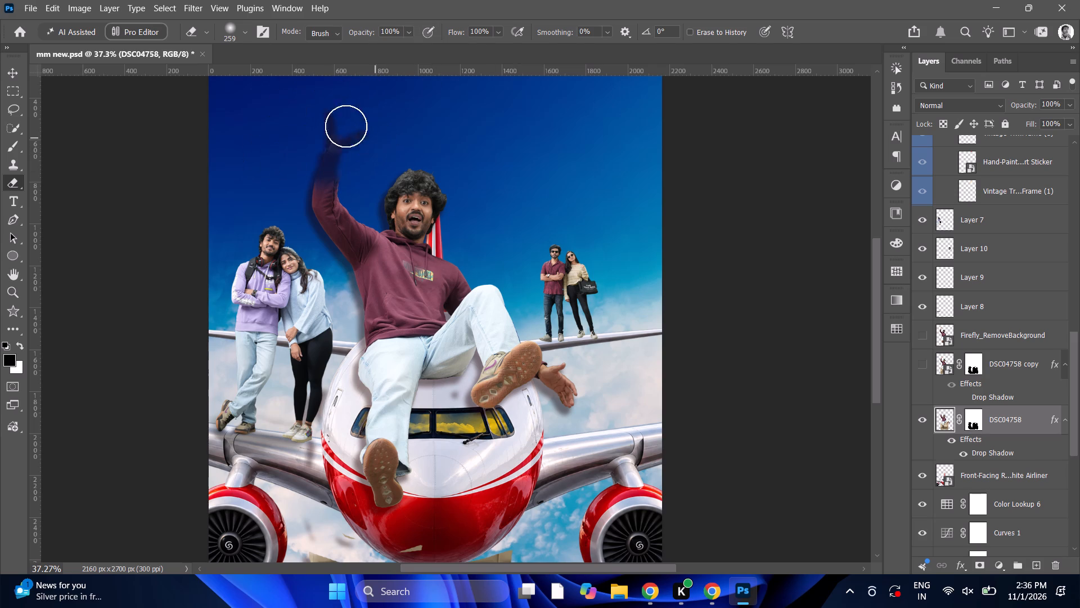
left_click_drag(346, 126, 314, 132)
Enlarge the eraser to 495 px and erase the man's raised arm, head and upper torso from DSC04758.
left_click(234, 29)
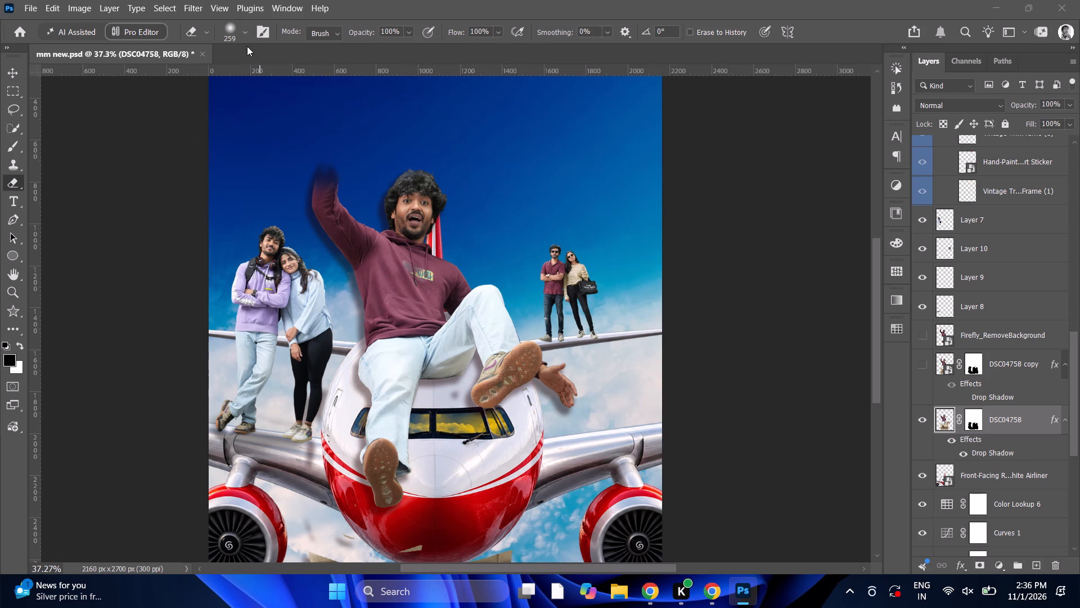
left_click(286, 73)
left_click_drag(497, 210, 355, 205)
left_click(361, 182)
left_click_drag(354, 182, 346, 179)
left_click(332, 170)
triple_click(325, 166)
left_click_drag(325, 166, 312, 185)
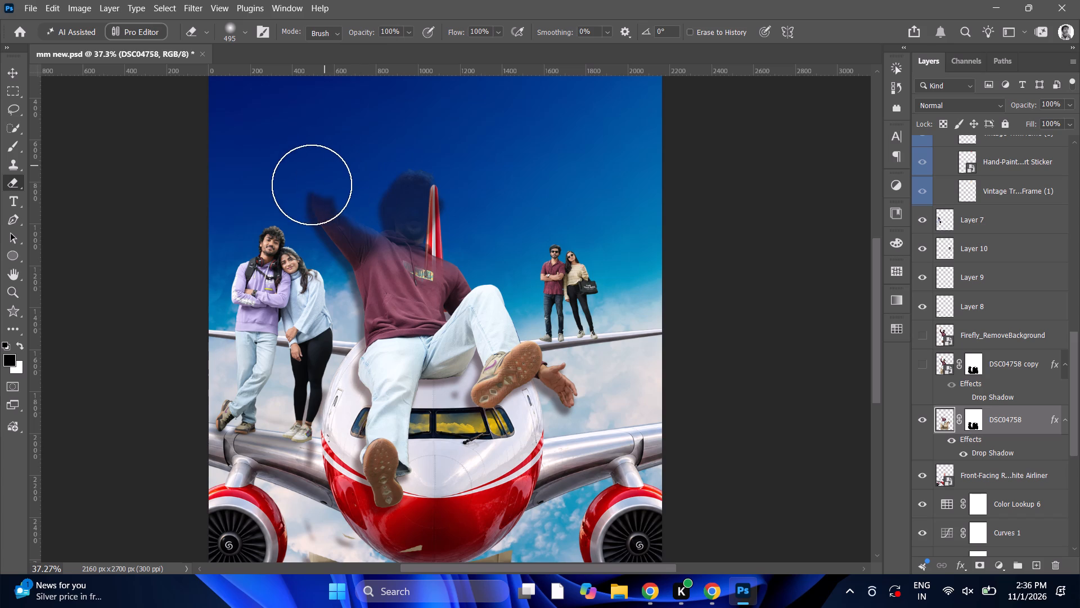
left_click_drag(312, 185, 523, 239)
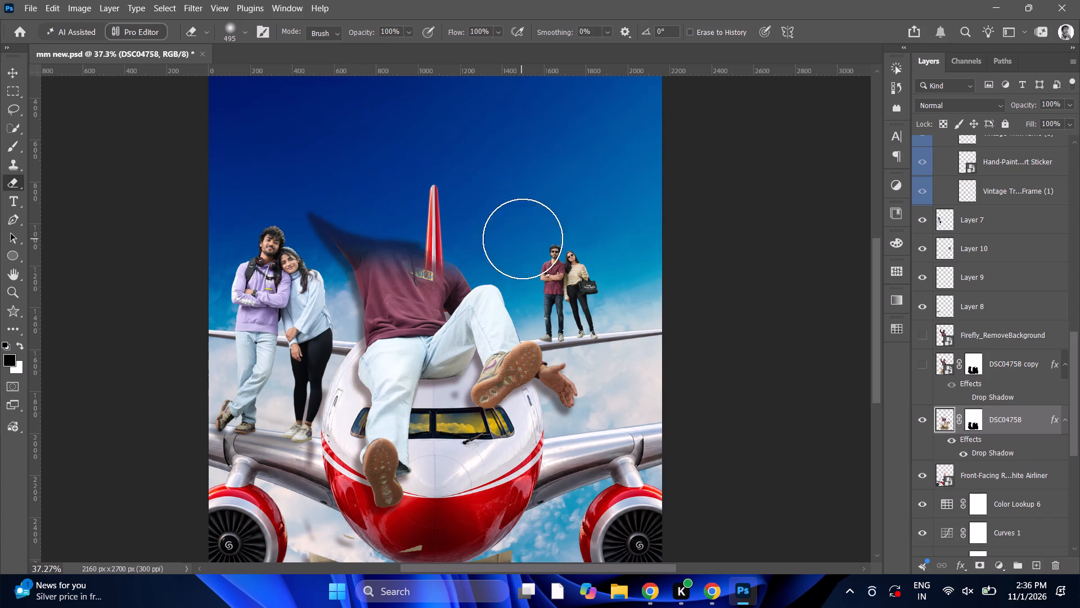
left_click_drag(523, 239, 527, 285)
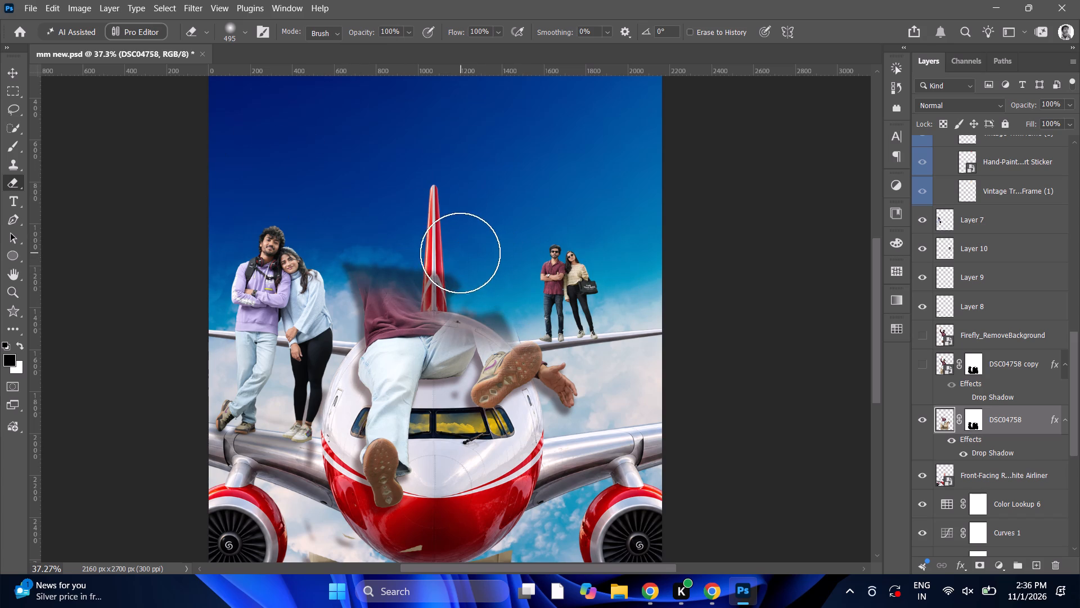
Erase the leftover shoulder and torso shadow against the sky around the plane's tail fin.
left_click_drag(460, 253, 295, 252)
left_click(303, 241)
left_click_drag(307, 241, 430, 265)
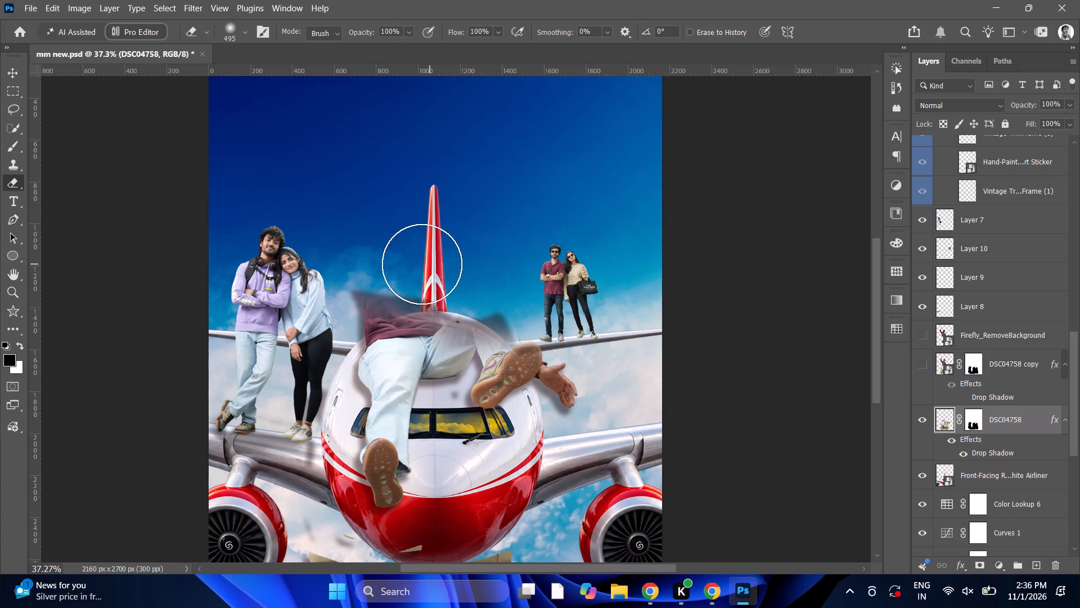
triple_click(367, 266)
triple_click(366, 266)
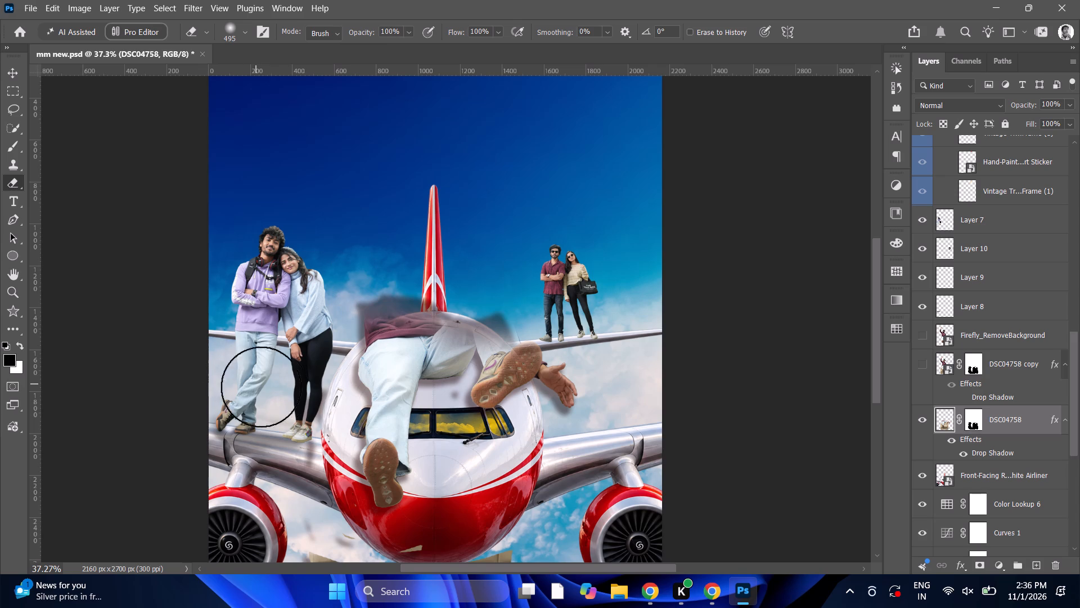
Erase stray shadow patches near the purple-hoodie couple's legs and in the clouds below the plane's nose.
left_click(294, 400)
triple_click(293, 394)
triple_click(293, 394)
left_click(293, 394)
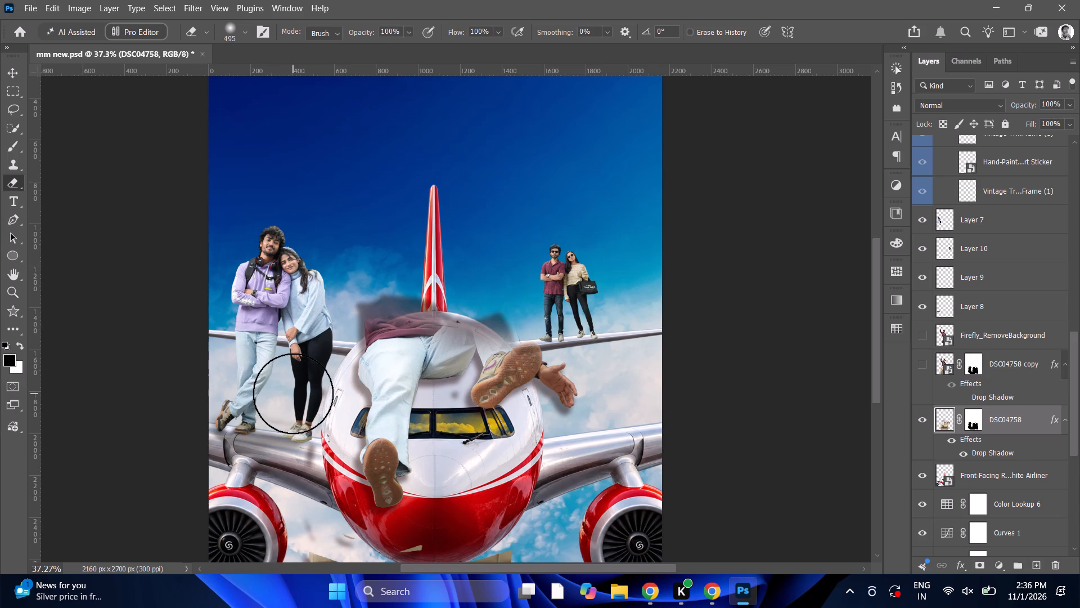
left_click_drag(293, 394, 359, 547)
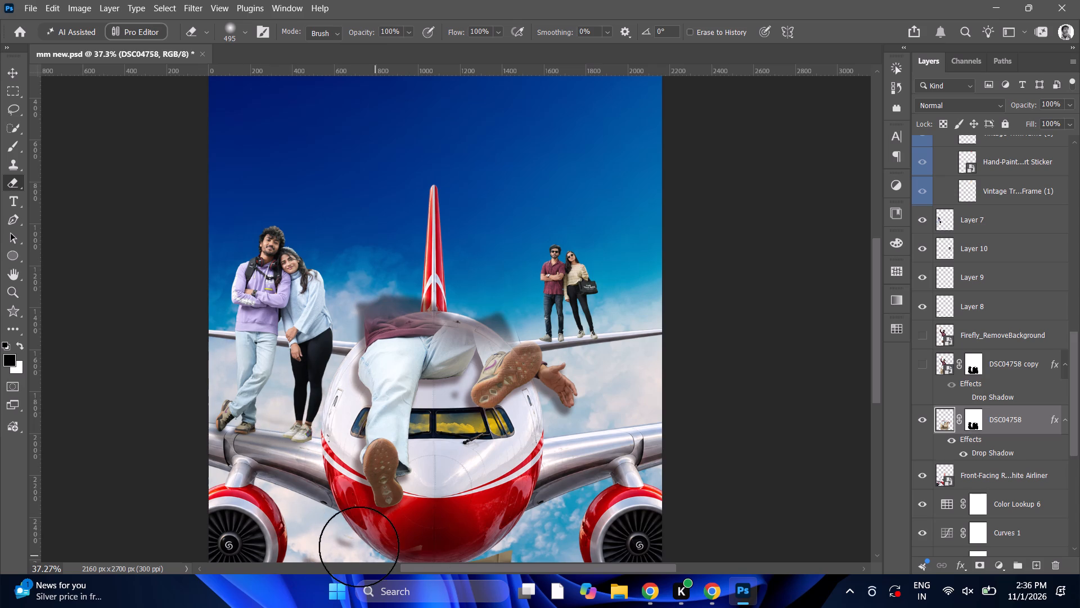
left_click_drag(359, 547, 351, 546)
triple_click(349, 543)
left_click(346, 543)
left_click_drag(340, 541, 531, 592)
left_click_drag(526, 589, 515, 588)
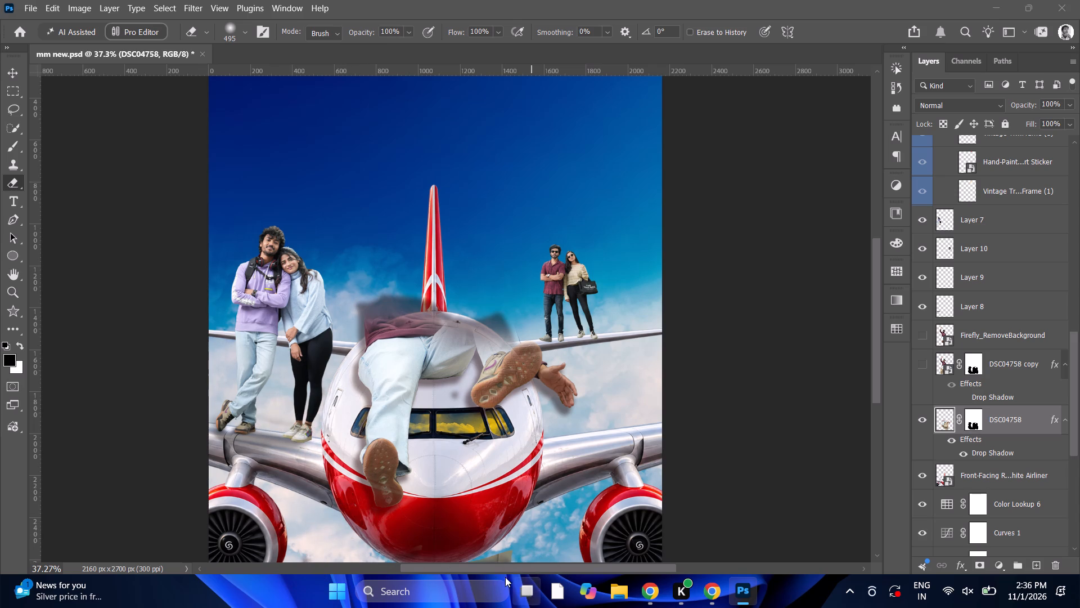
left_click(366, 121)
Erase the leftover object fragment in the clouds beneath the plane's red nose.
scroll(467, 381, "down", 5)
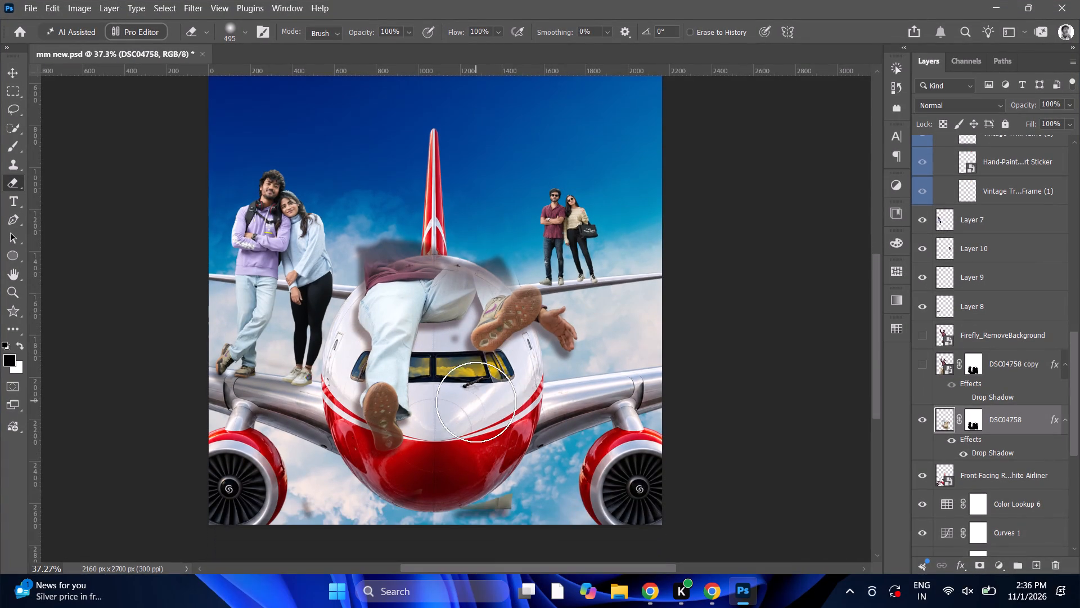
double_click(517, 513)
left_click_drag(513, 512, 462, 538)
left_click(458, 535)
left_click_drag(471, 530, 498, 538)
left_click(500, 535)
triple_click(500, 528)
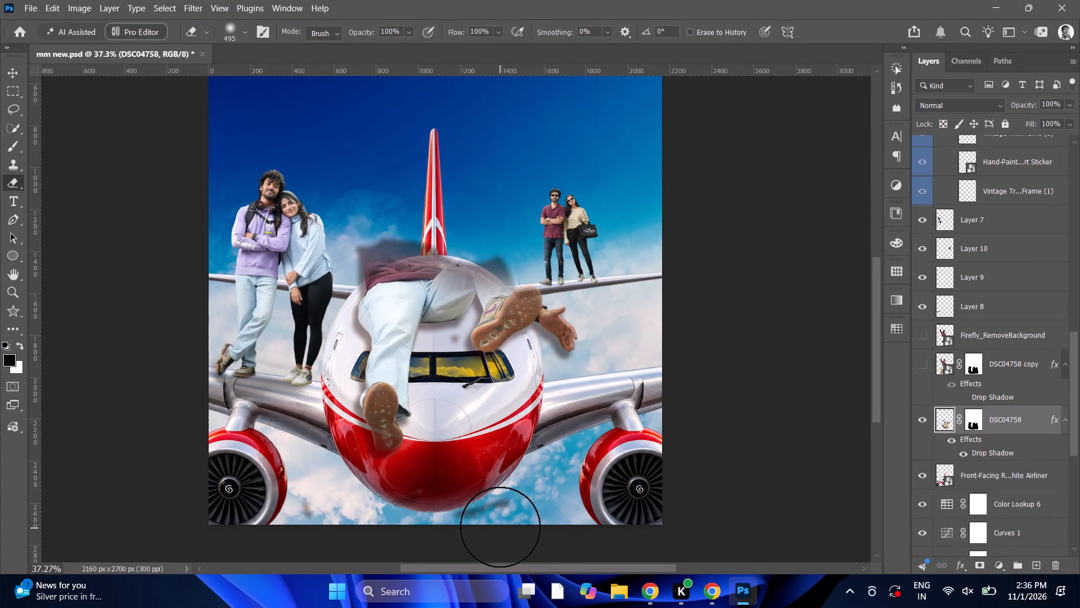
double_click(502, 525)
Erase the remaining shadow traces along the underside of the nose and across the clouds toward the purple-hoodie couple's engine.
left_click(507, 507)
left_click_drag(506, 508, 500, 512)
left_click_drag(483, 509, 467, 506)
left_click(453, 504)
left_click_drag(445, 507, 427, 515)
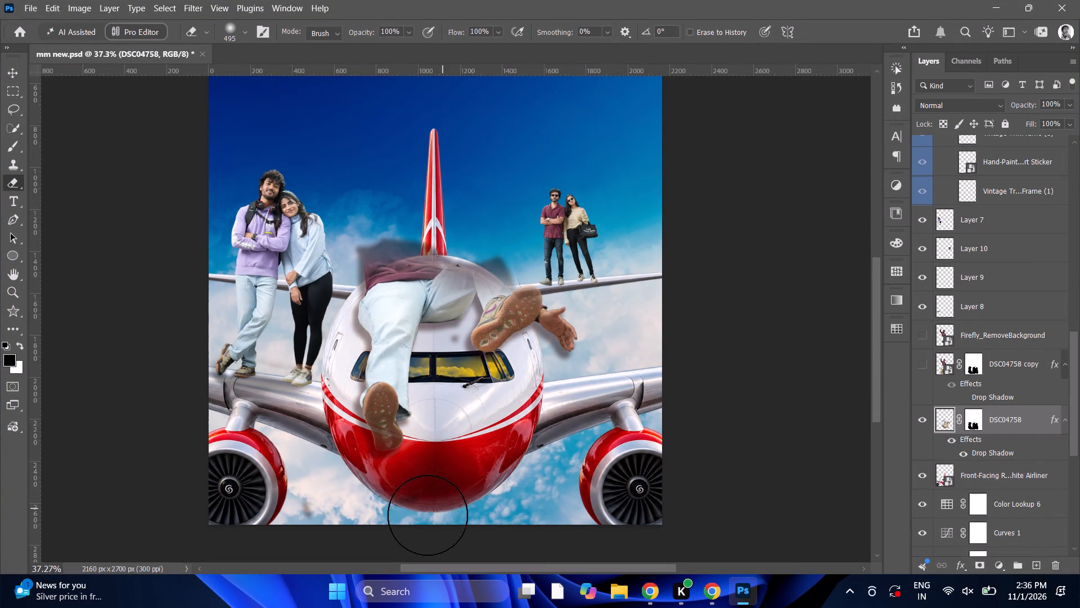
left_click_drag(427, 515, 423, 516)
left_click_drag(415, 517, 382, 511)
left_click_drag(333, 495, 320, 493)
double_click(298, 481)
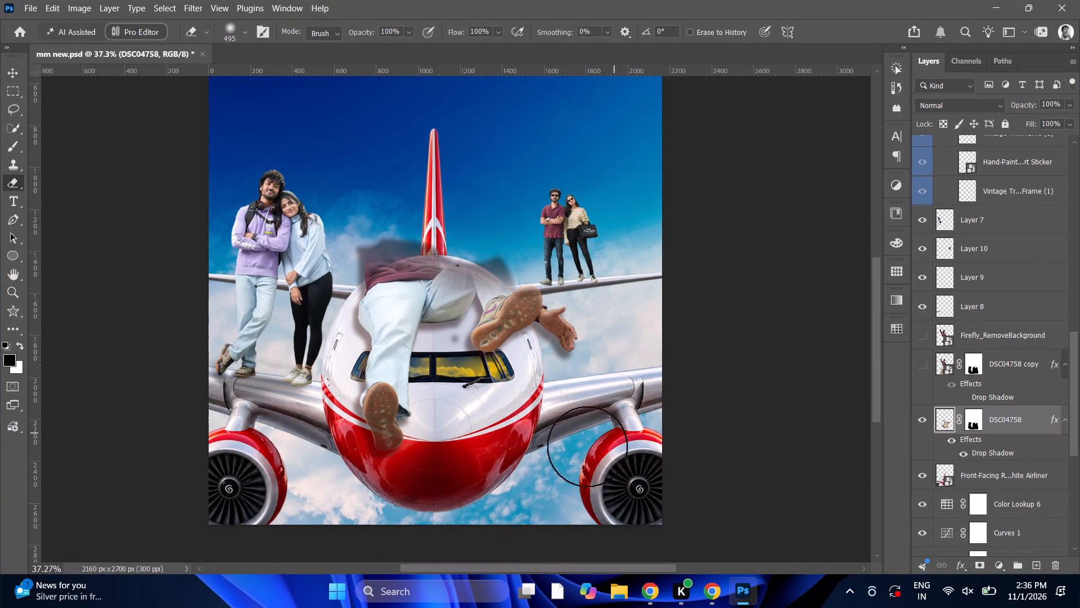
Erase the man's lower hand and its shadow beside his raised shoe on DSC04758.
triple_click(576, 329)
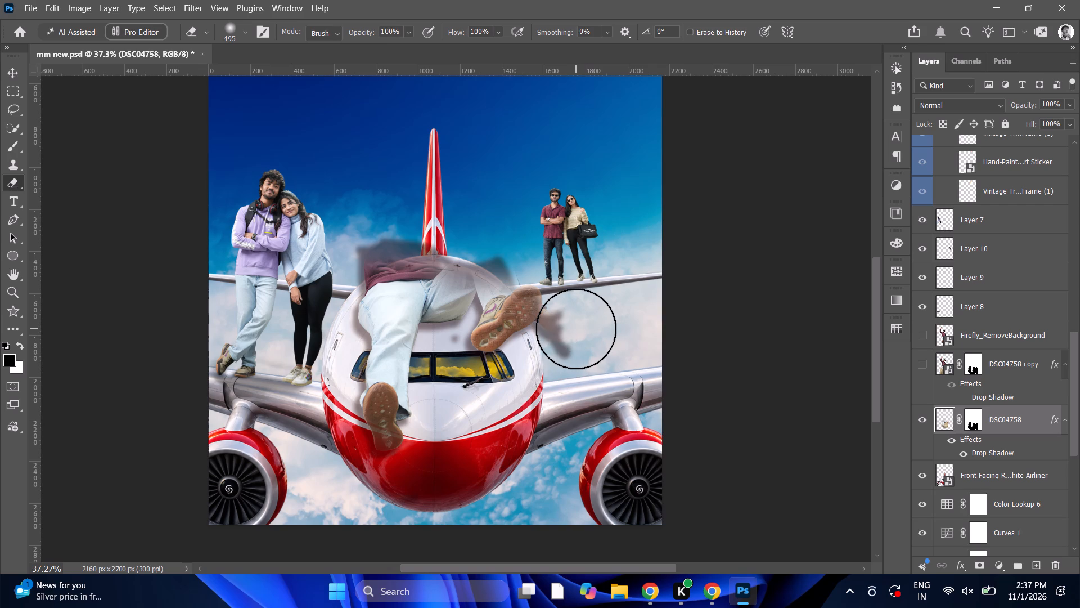
left_click(576, 329)
triple_click(576, 329)
triple_click(576, 329)
triple_click(576, 329)
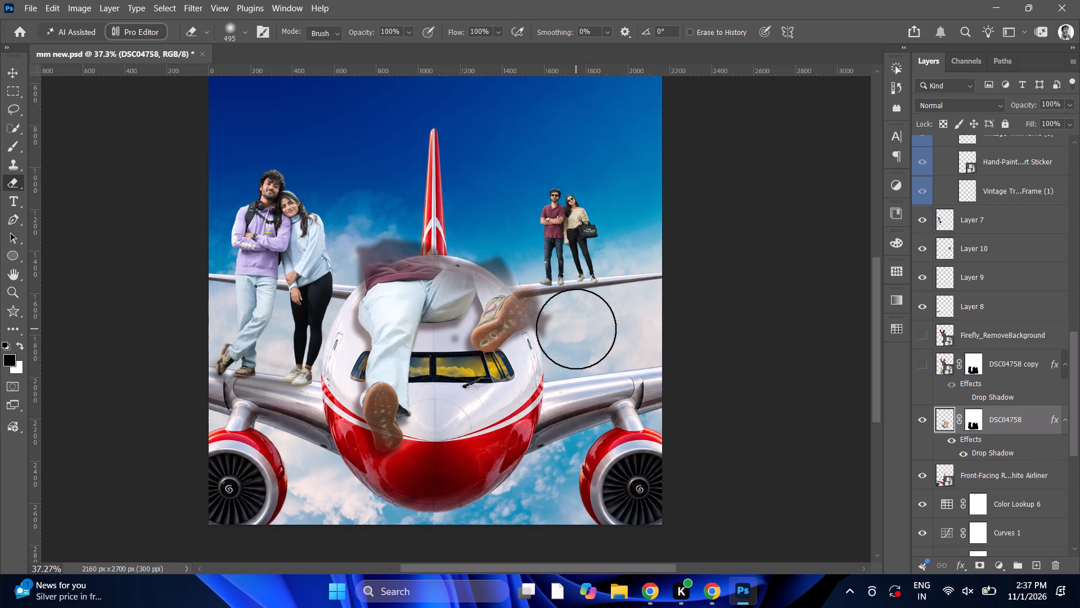
triple_click(576, 329)
left_click(576, 329)
Erase the hand's leftover shadow in the sky beside the fuselage, below the sunglasses couple's wing.
scroll(589, 320, "up", 10, "alt")
middle_click(589, 320, "alt")
left_click_drag(433, 147, 547, 269)
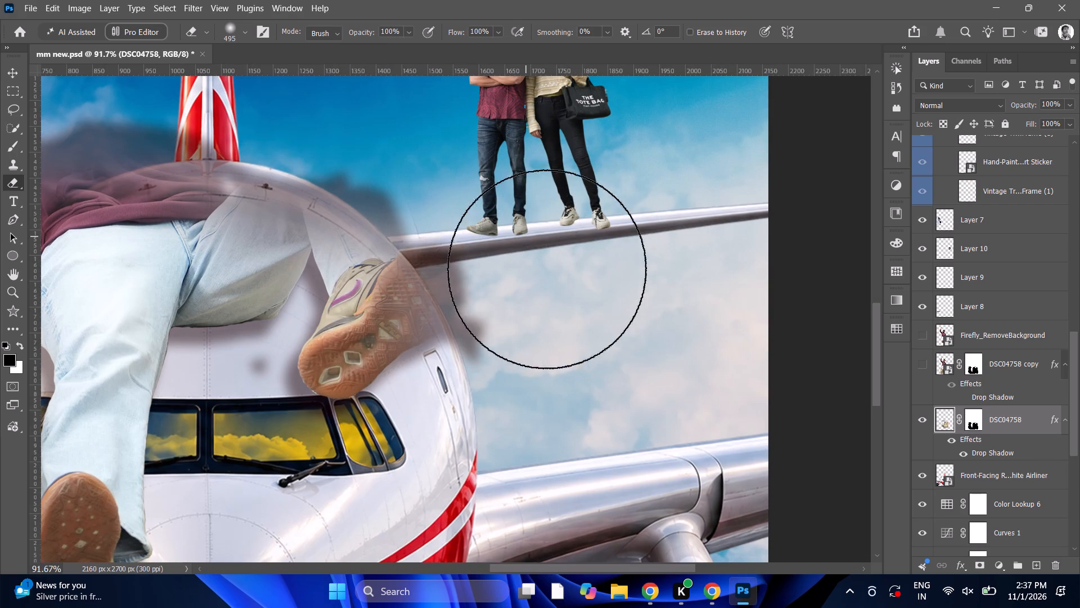
left_click_drag(547, 269, 553, 279)
triple_click(550, 277)
double_click(550, 277)
Set the eraser hardness to 35% and erase the shadow spilling past the fuselage edge below the sunglasses couple's wing.
scroll(178, 116, "down", 1)
scroll(179, 117, "up", 5)
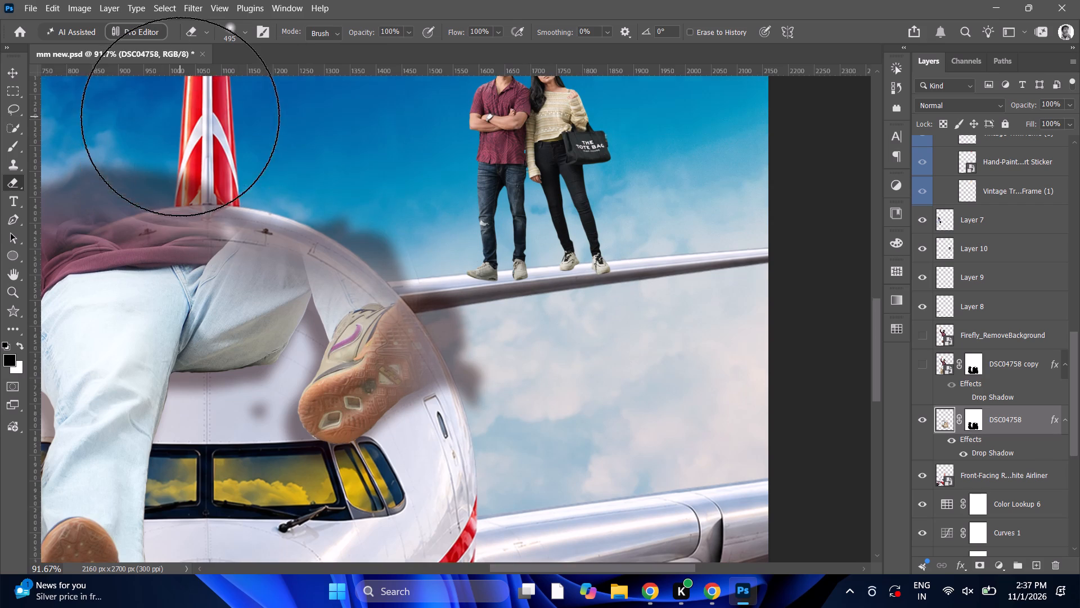
scroll(303, 171, "up", 4)
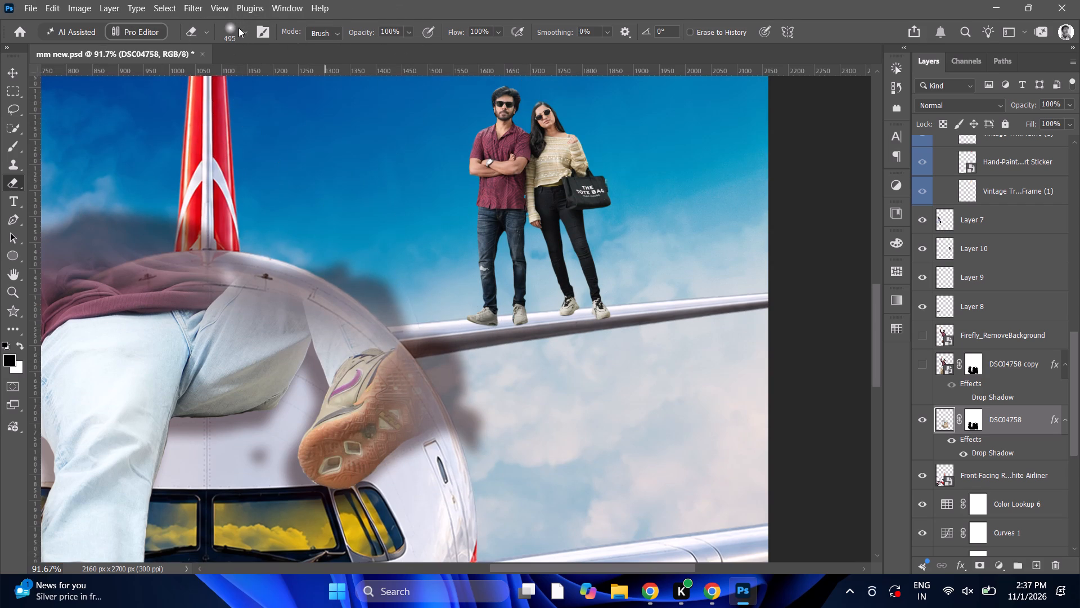
left_click(237, 33)
left_click(237, 106)
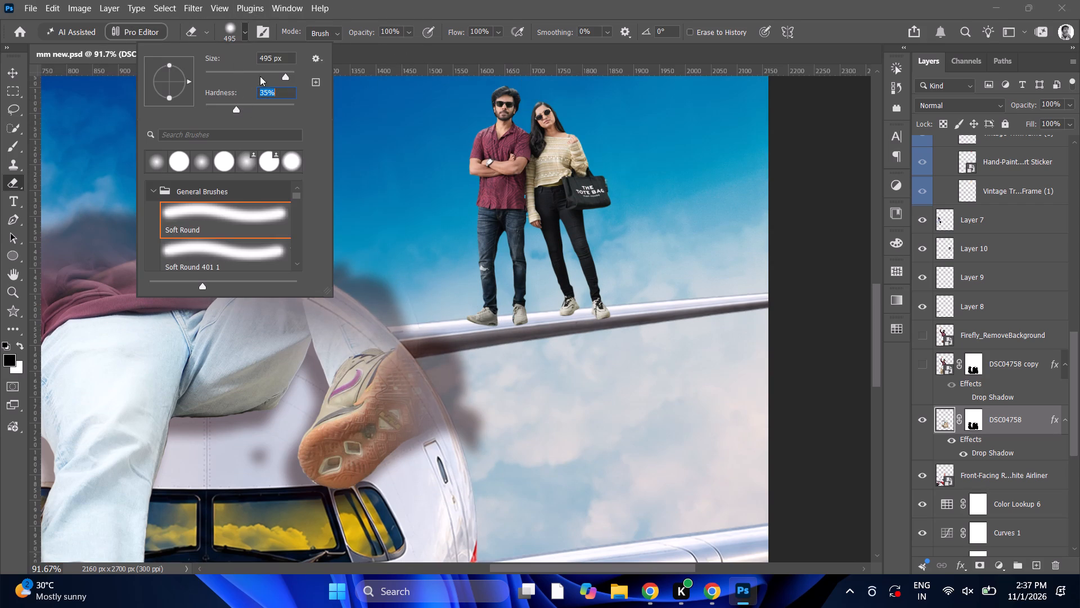
double_click(542, 308)
left_click_drag(546, 311, 550, 317)
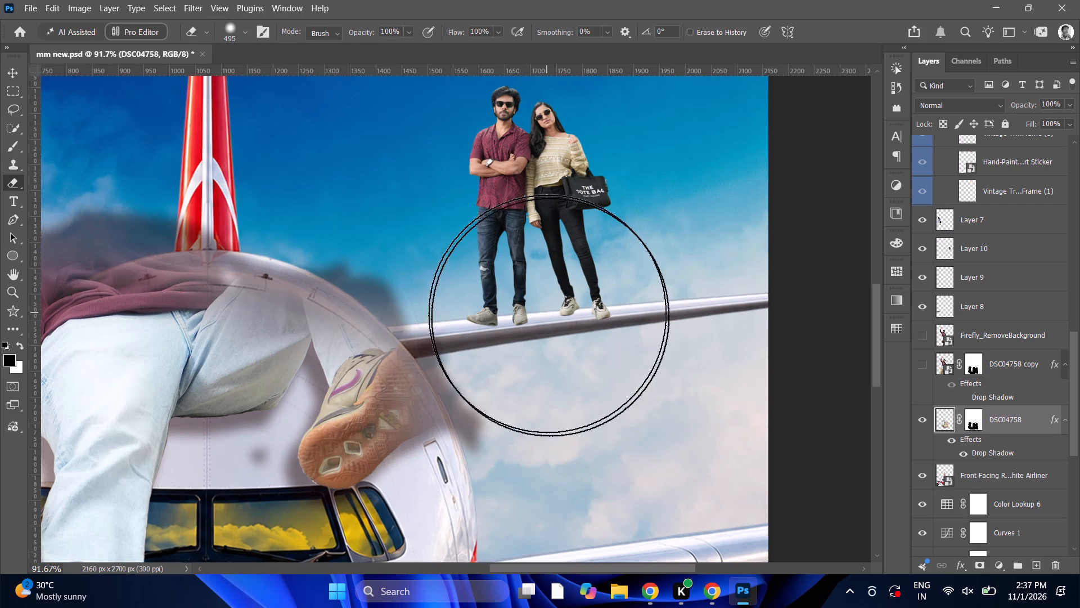
left_click_drag(550, 317, 556, 336)
left_click_drag(556, 338, 557, 354)
left_click(558, 358)
double_click(561, 374)
Erase the shadow spilling into the sky along the fuselage edge around the root of the sunglasses couple's wing.
left_click(528, 292)
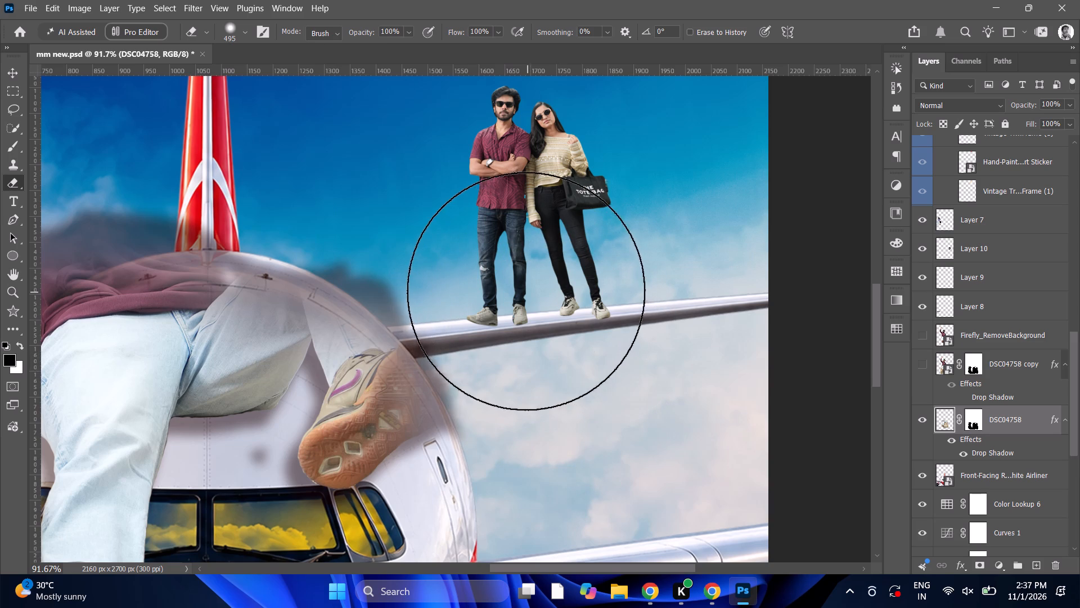
left_click_drag(503, 266, 496, 258)
left_click(475, 238)
left_click(466, 229)
left_click(446, 214)
left_click(436, 207)
left_click_drag(448, 220, 490, 282)
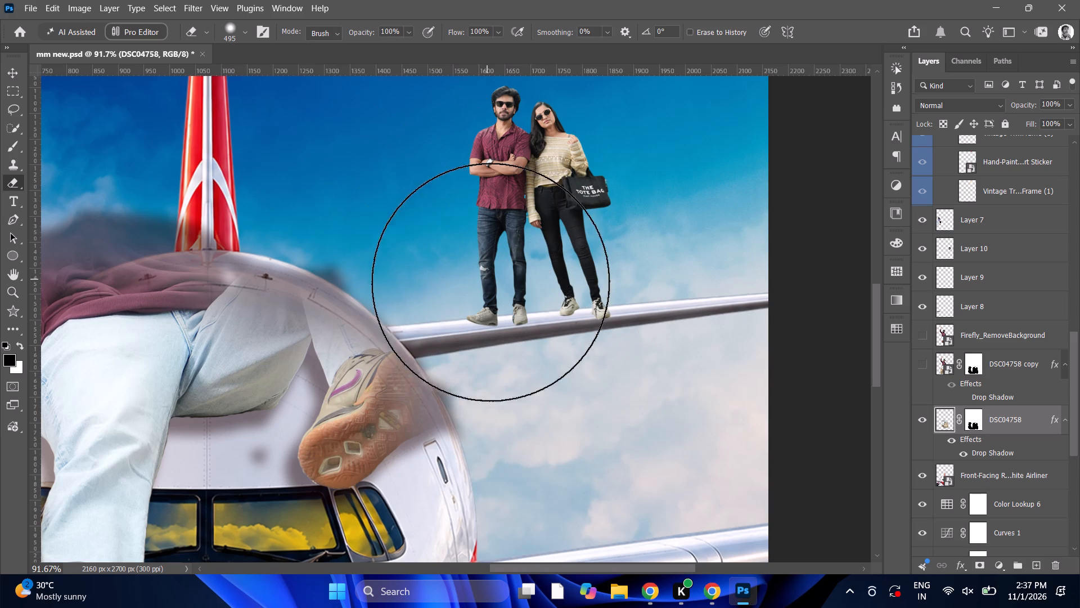
left_click_drag(490, 282, 499, 290)
left_click(510, 287)
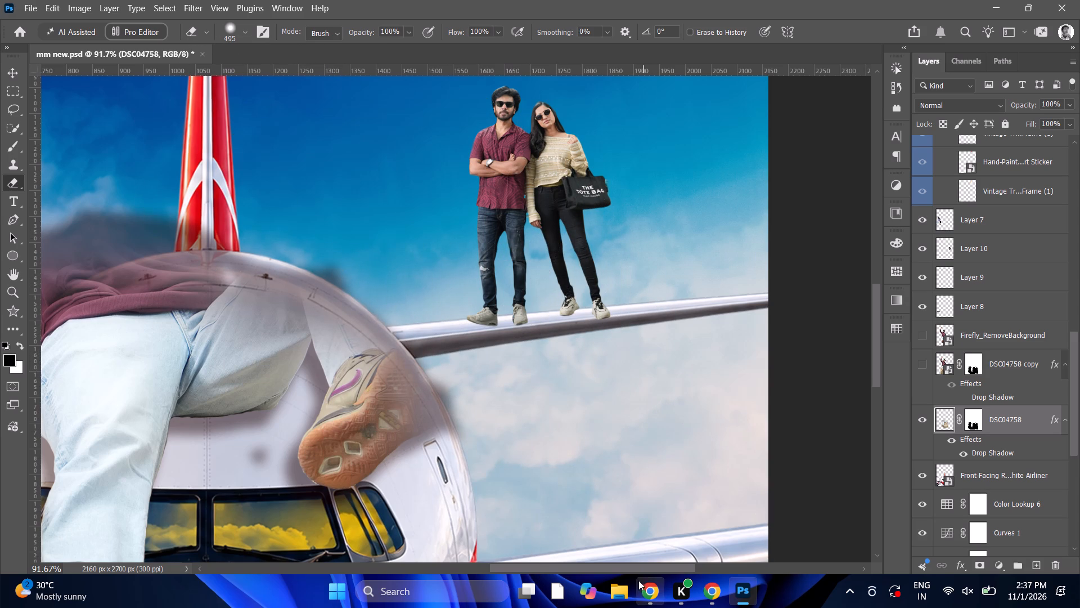
Erase the man's shadow in the sky between the woman in the light-blue sweater and the tail fin.
left_click_drag(634, 569, 587, 564)
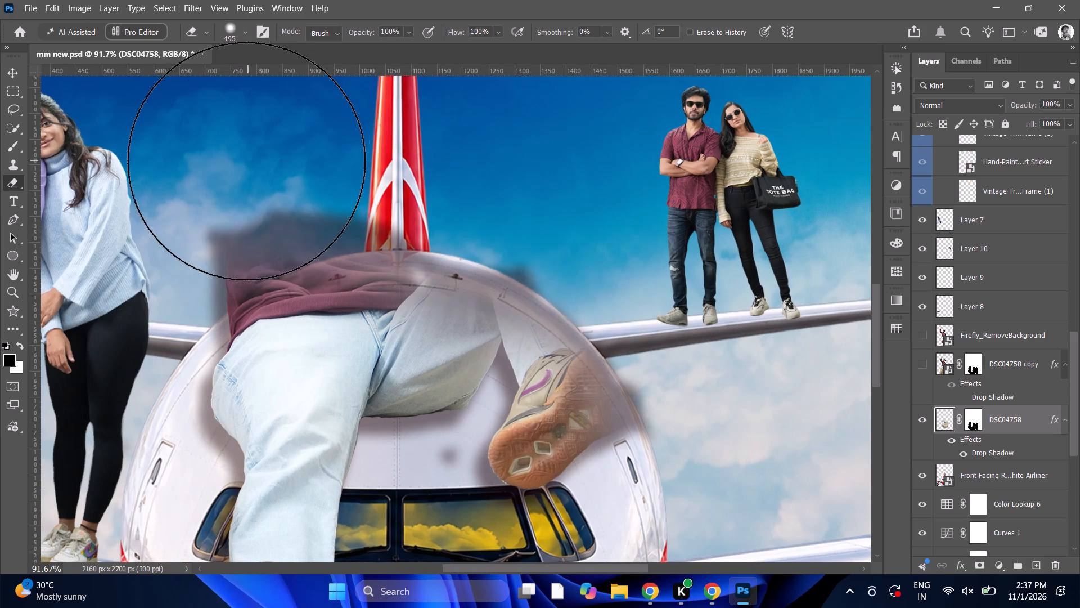
double_click(233, 161)
left_click_drag(204, 161, 201, 168)
left_click(192, 177)
left_click_drag(187, 187, 187, 193)
triple_click(183, 199)
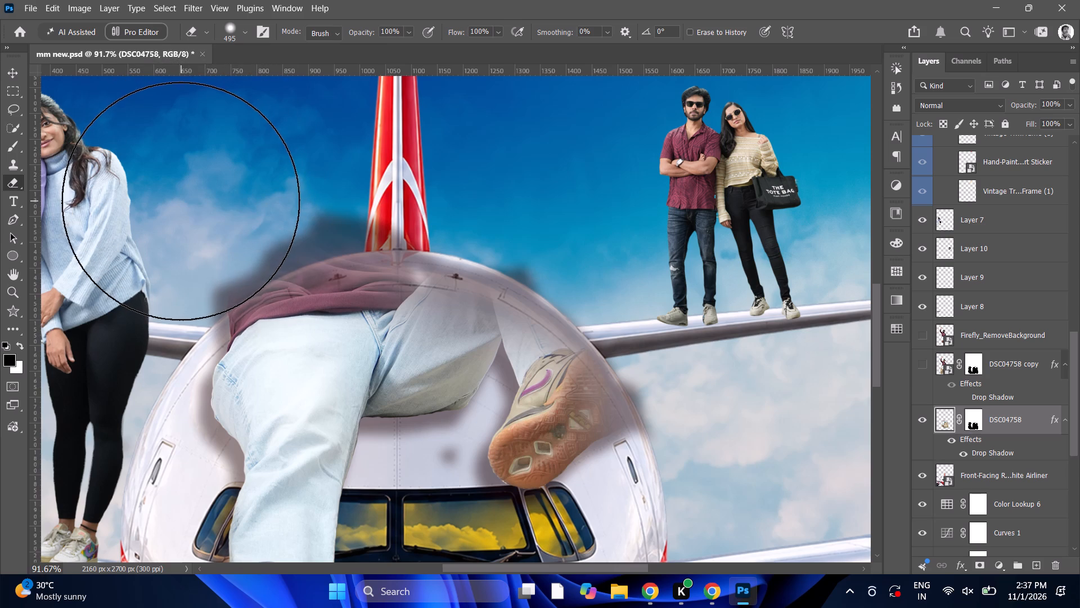
left_click(179, 200)
left_click(161, 200)
left_click_drag(152, 205, 148, 211)
left_click(146, 214)
triple_click(146, 218)
left_click_drag(150, 220, 209, 193)
Trim the remaining shadow above the fuselage around both sides of the tail fin's base.
left_click(289, 144)
left_click_drag(301, 141, 313, 141)
left_click(326, 138)
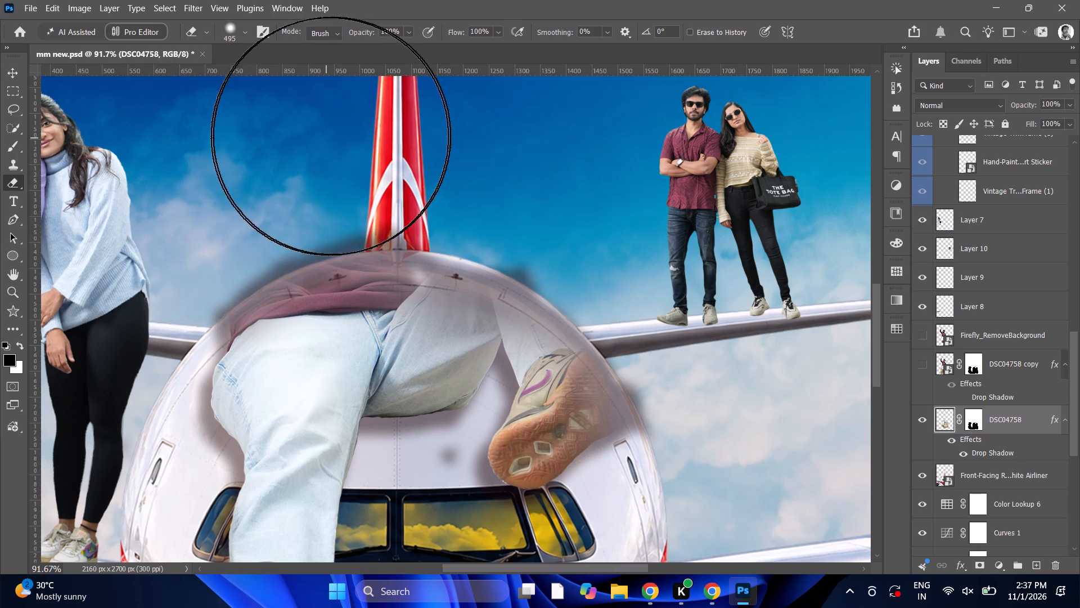
left_click(334, 134)
left_click(341, 131)
left_click(348, 130)
triple_click(384, 132)
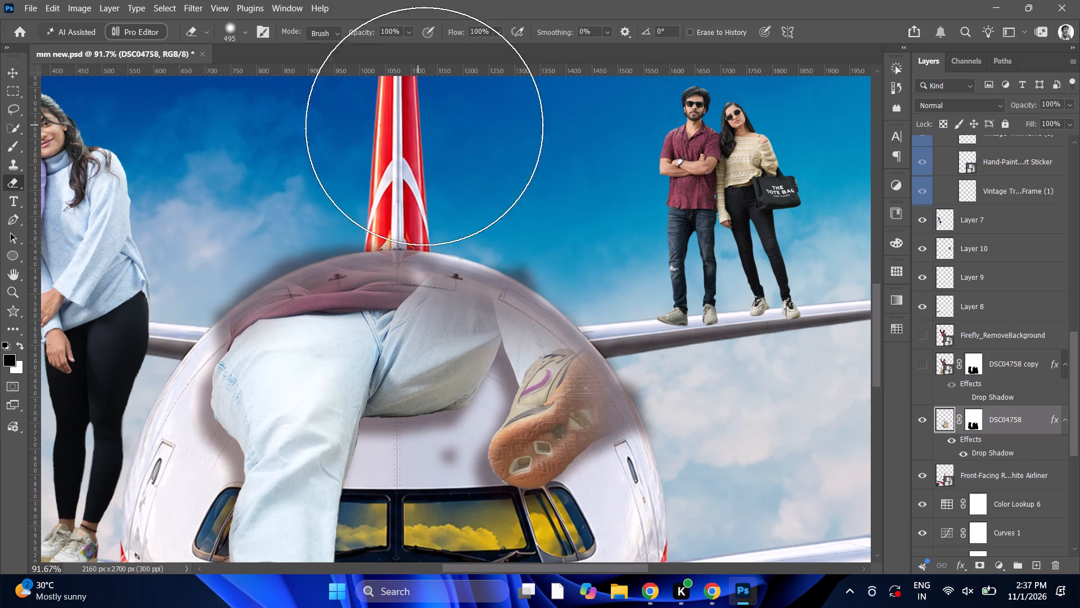
double_click(549, 161)
left_click(565, 169)
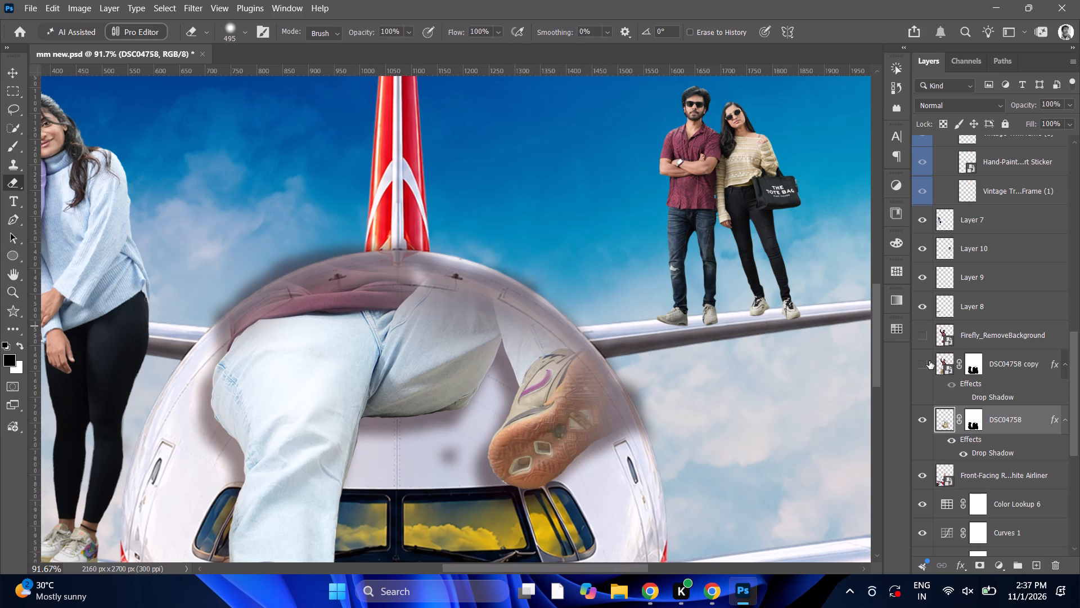
Show DSC04758 copy and examine how the man's trimmed shadow looks across the whole poster.
left_click(929, 362)
scroll(460, 243, "down", 5, "alt")
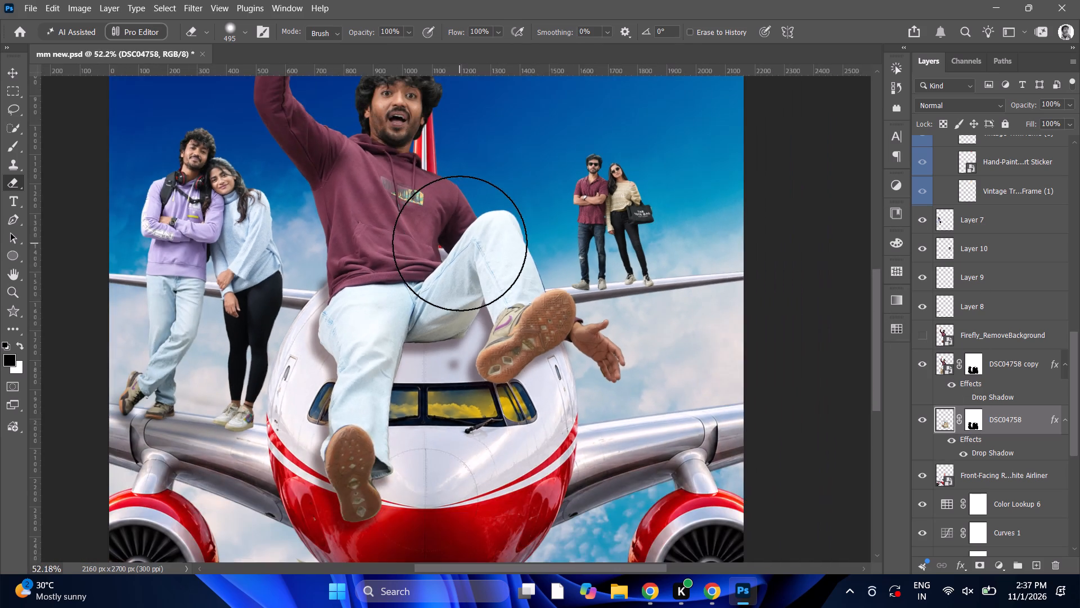
scroll(459, 243, "down", 2, "alt")
scroll(336, 194, "down", 5, "alt")
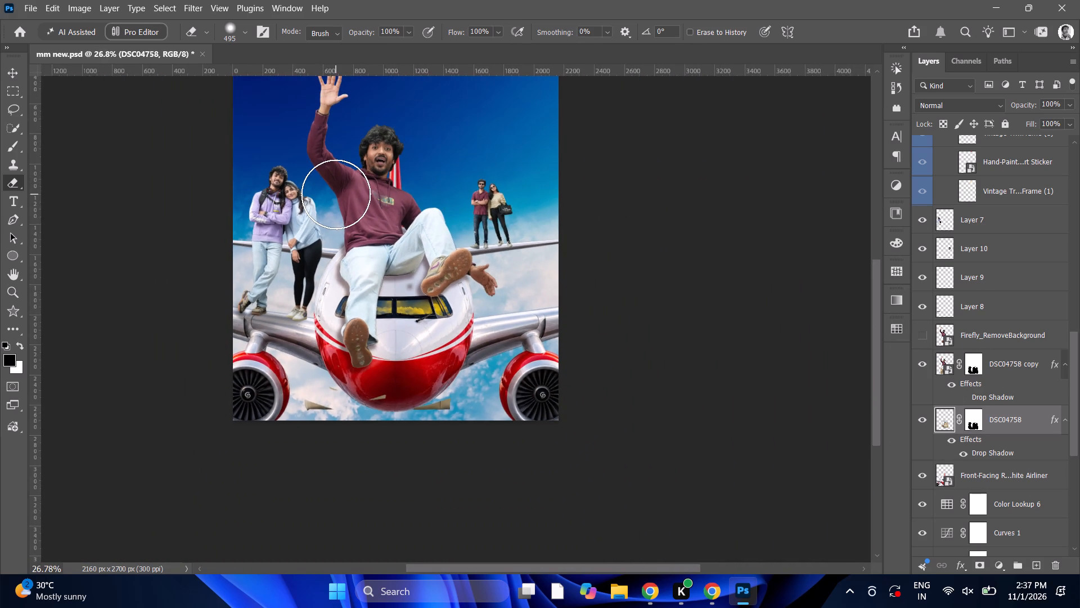
scroll(336, 194, "down", 5, "alt")
scroll(336, 194, "up", 15, "alt")
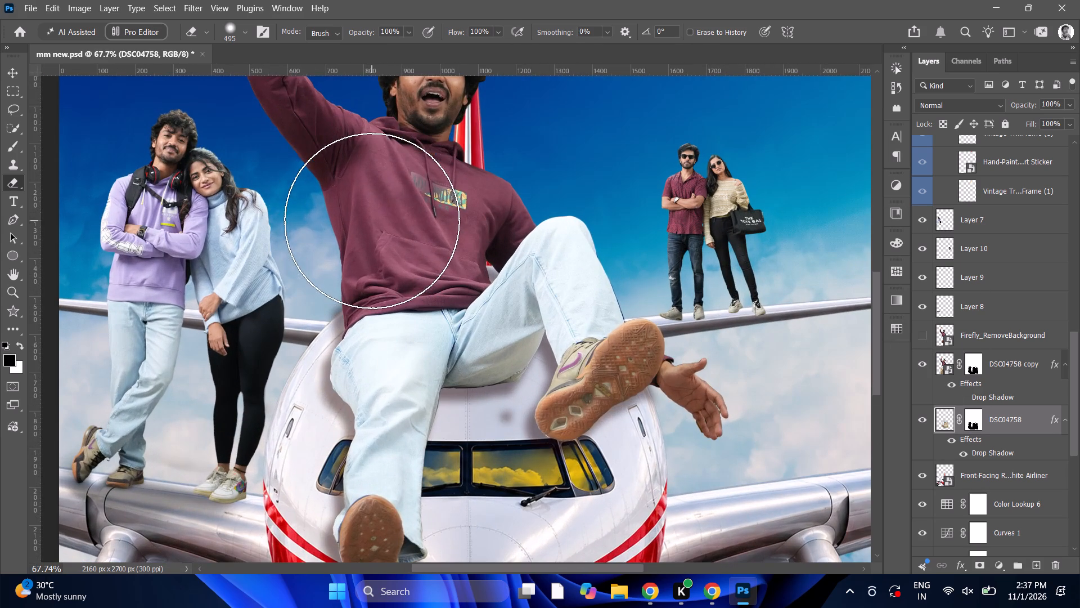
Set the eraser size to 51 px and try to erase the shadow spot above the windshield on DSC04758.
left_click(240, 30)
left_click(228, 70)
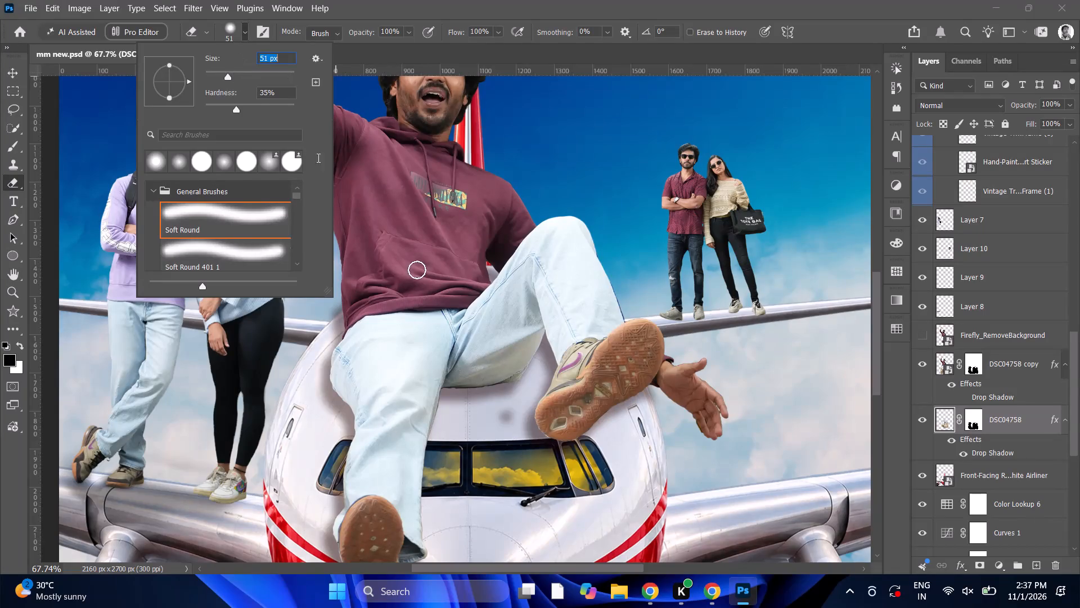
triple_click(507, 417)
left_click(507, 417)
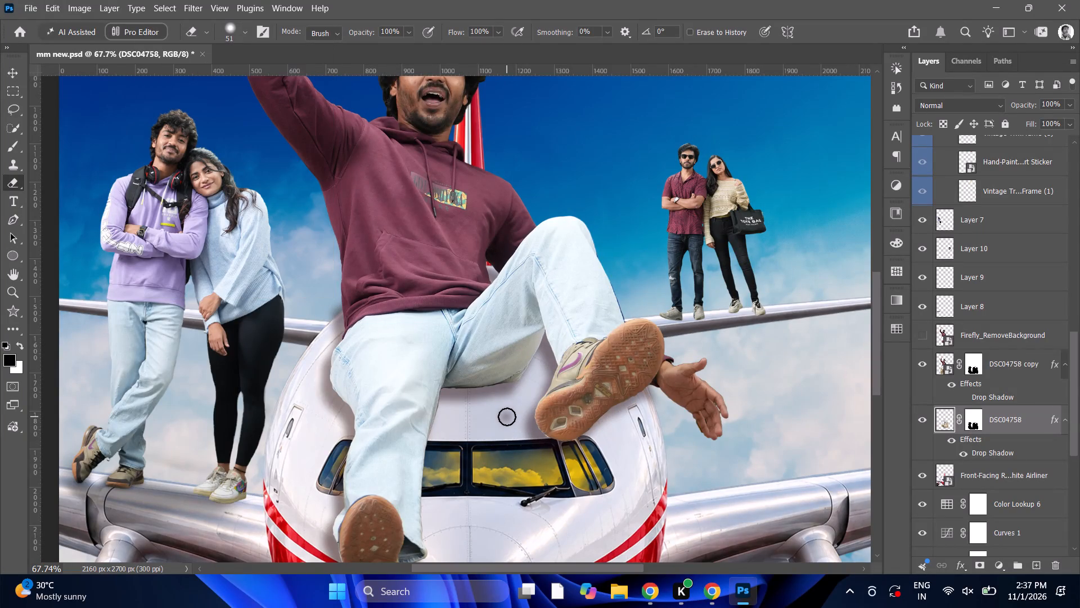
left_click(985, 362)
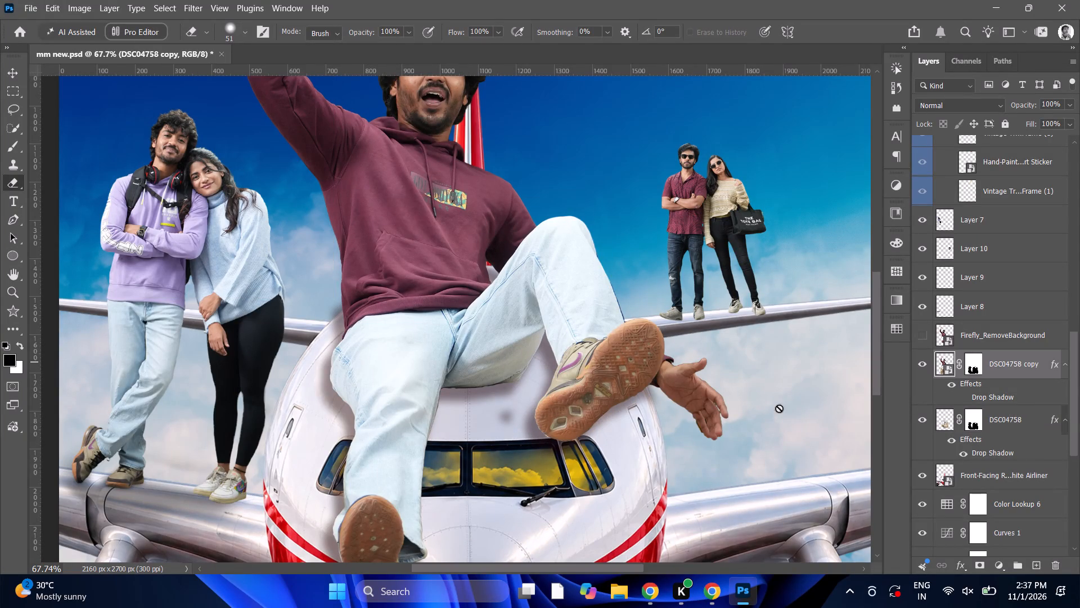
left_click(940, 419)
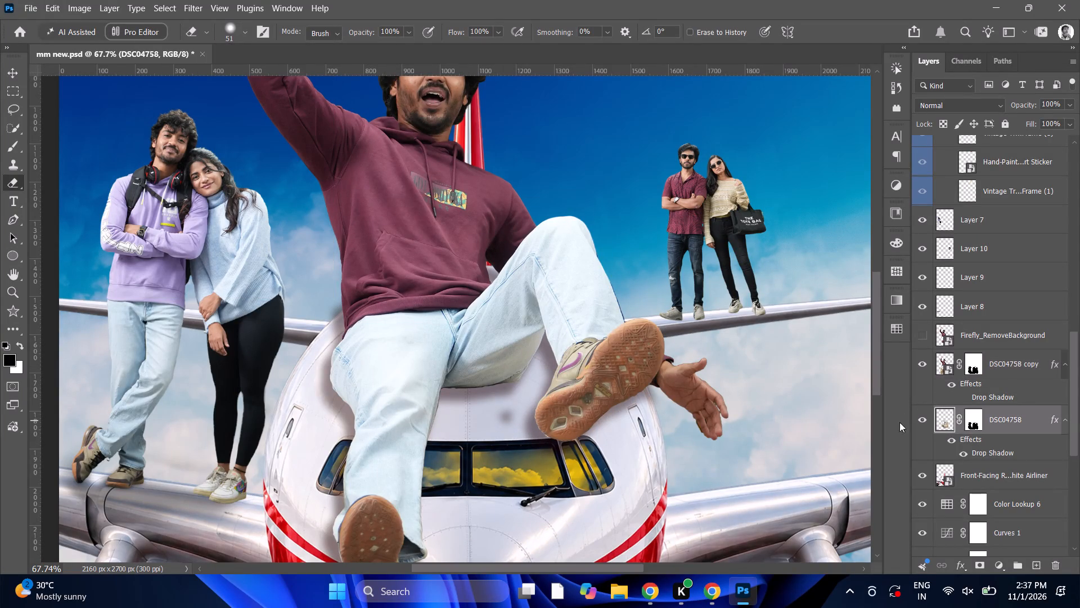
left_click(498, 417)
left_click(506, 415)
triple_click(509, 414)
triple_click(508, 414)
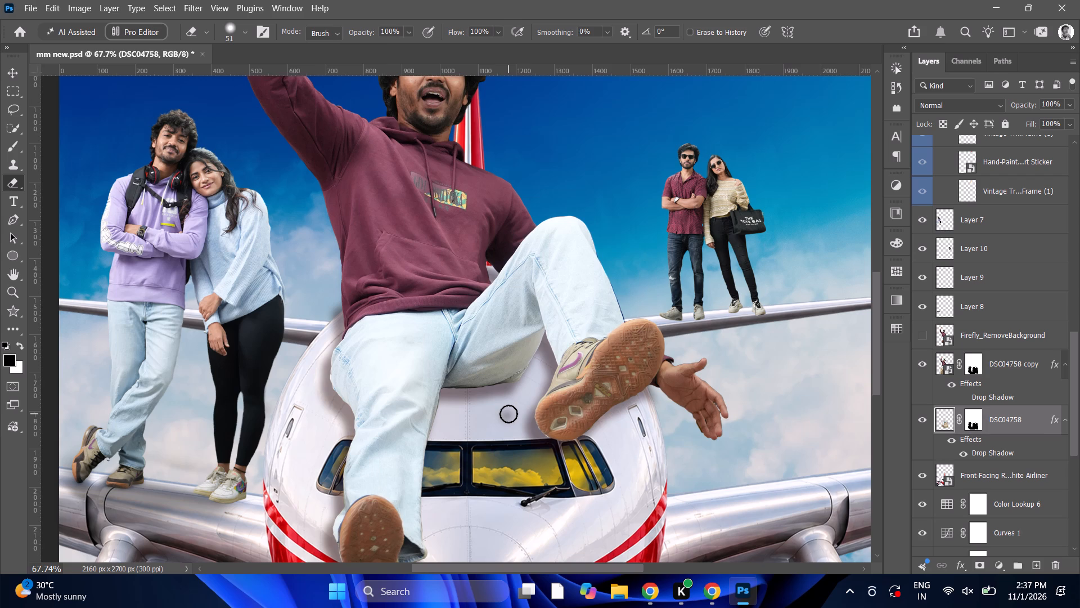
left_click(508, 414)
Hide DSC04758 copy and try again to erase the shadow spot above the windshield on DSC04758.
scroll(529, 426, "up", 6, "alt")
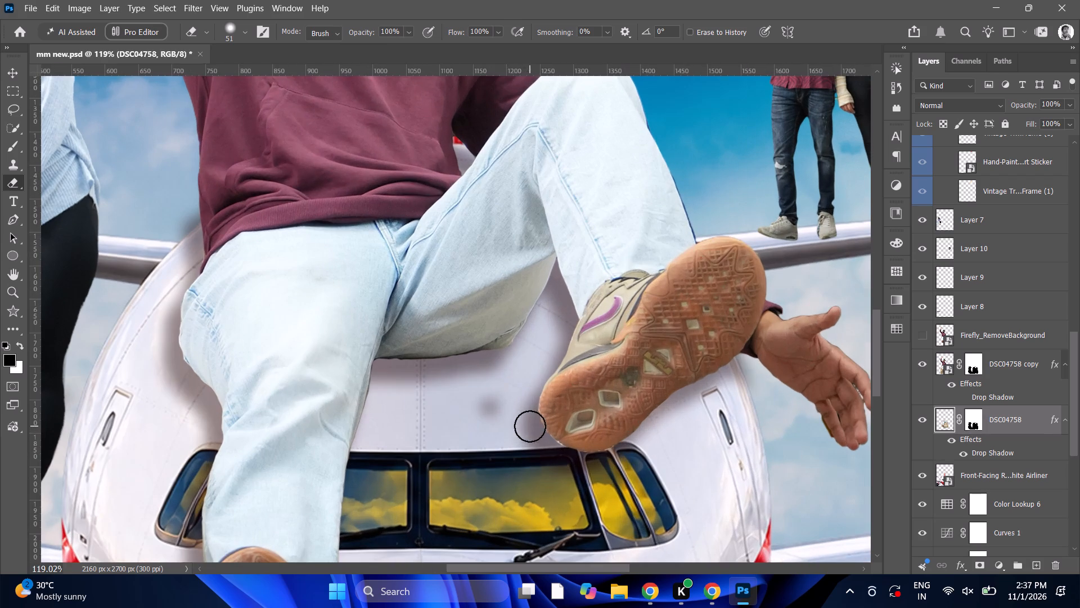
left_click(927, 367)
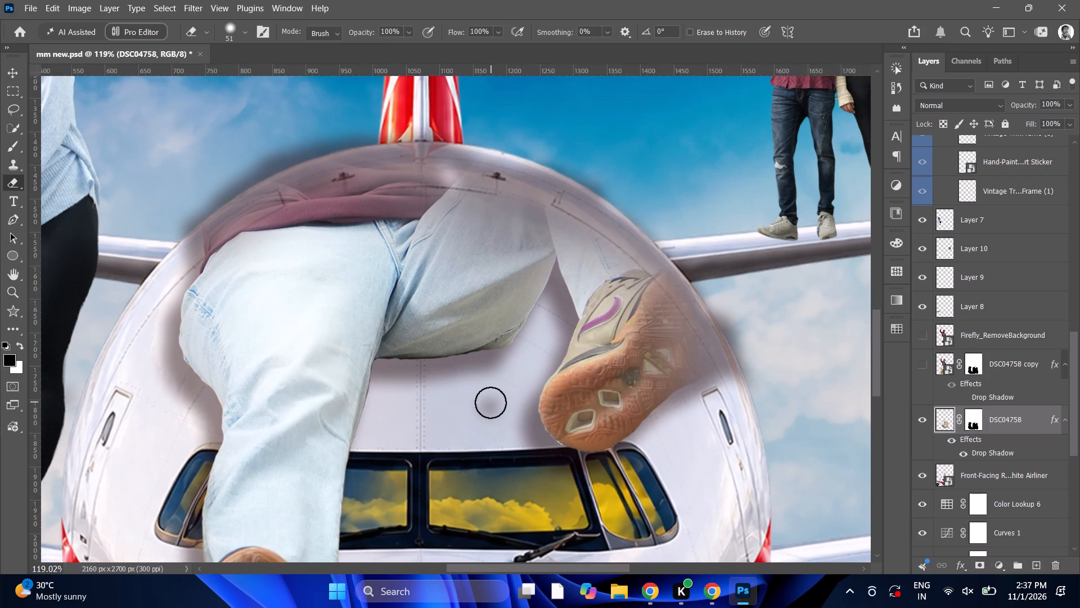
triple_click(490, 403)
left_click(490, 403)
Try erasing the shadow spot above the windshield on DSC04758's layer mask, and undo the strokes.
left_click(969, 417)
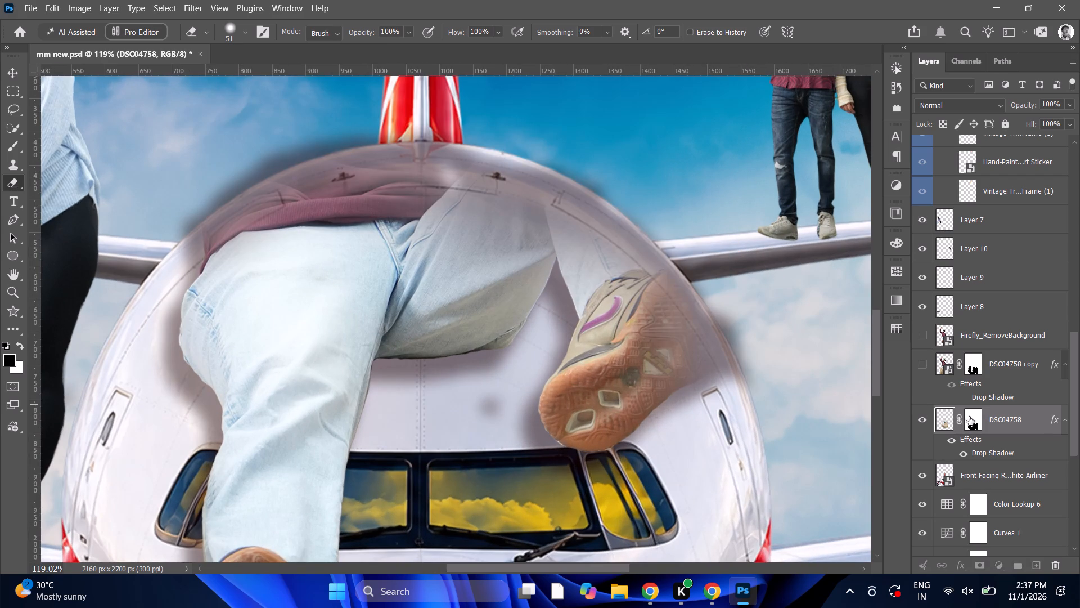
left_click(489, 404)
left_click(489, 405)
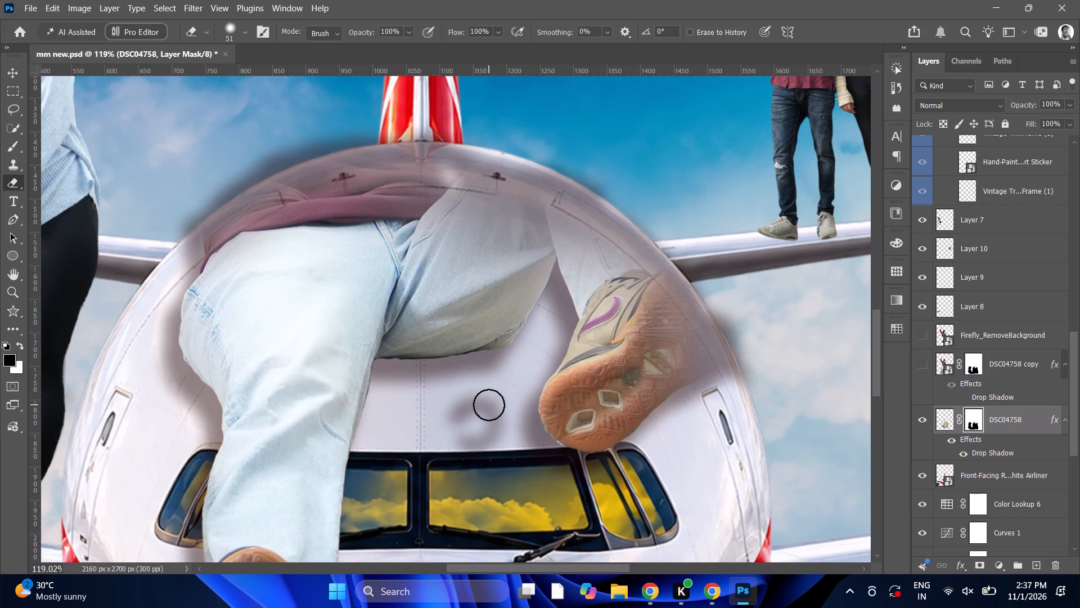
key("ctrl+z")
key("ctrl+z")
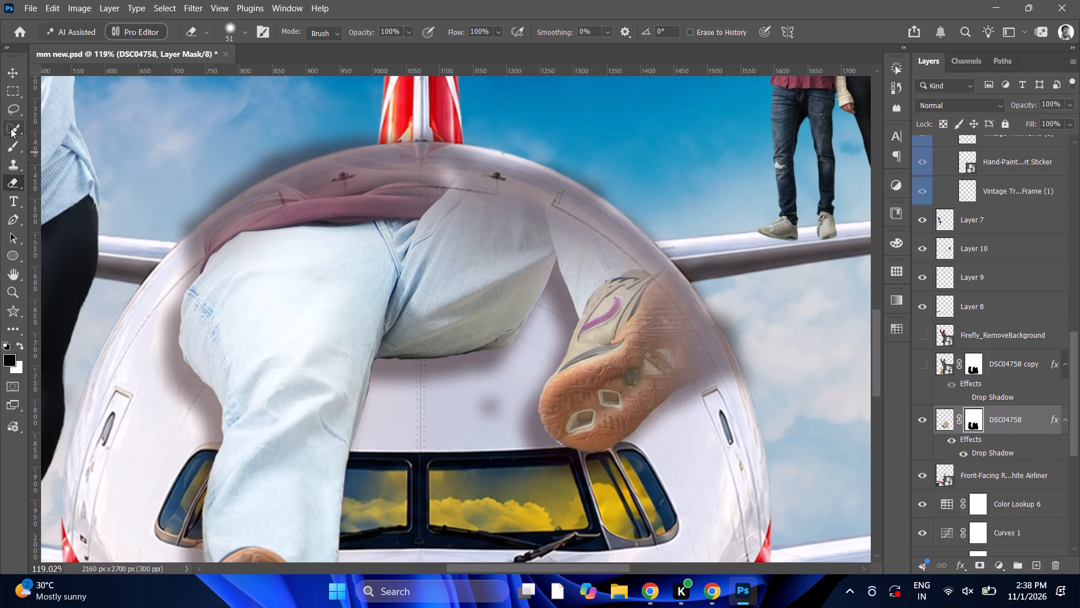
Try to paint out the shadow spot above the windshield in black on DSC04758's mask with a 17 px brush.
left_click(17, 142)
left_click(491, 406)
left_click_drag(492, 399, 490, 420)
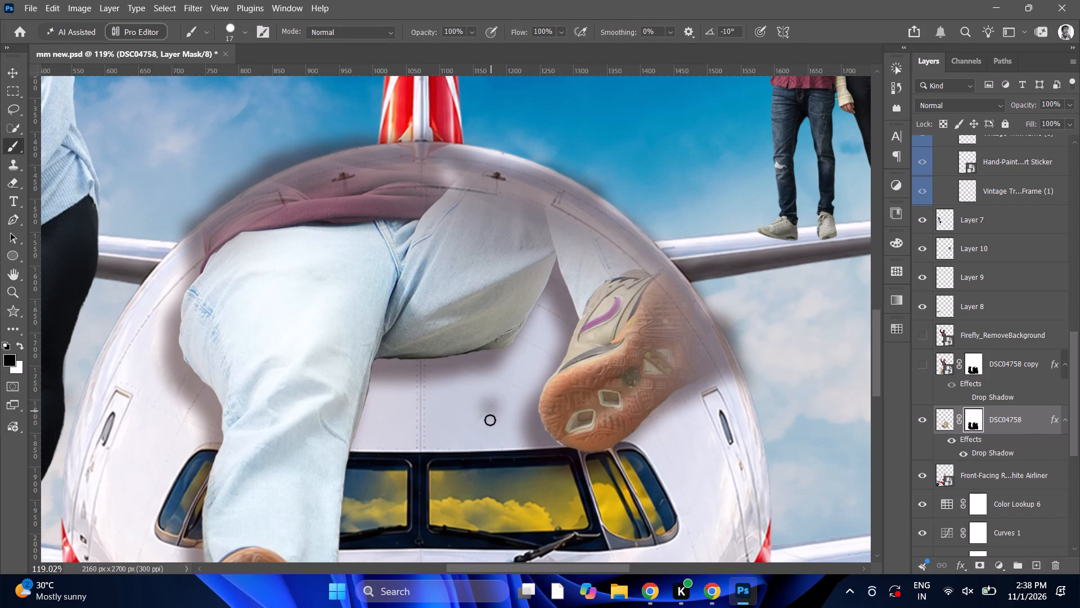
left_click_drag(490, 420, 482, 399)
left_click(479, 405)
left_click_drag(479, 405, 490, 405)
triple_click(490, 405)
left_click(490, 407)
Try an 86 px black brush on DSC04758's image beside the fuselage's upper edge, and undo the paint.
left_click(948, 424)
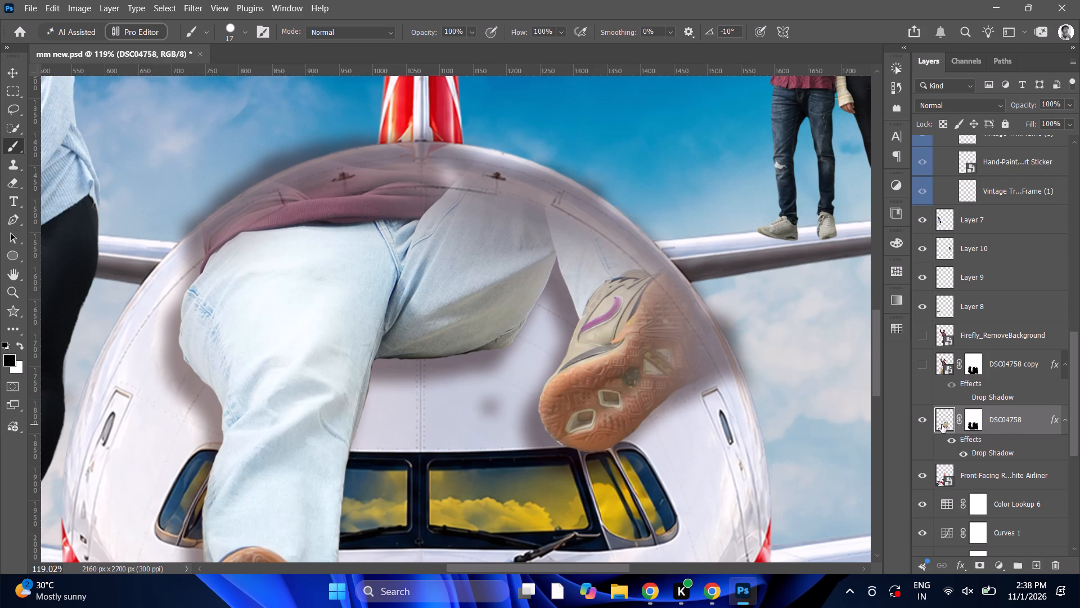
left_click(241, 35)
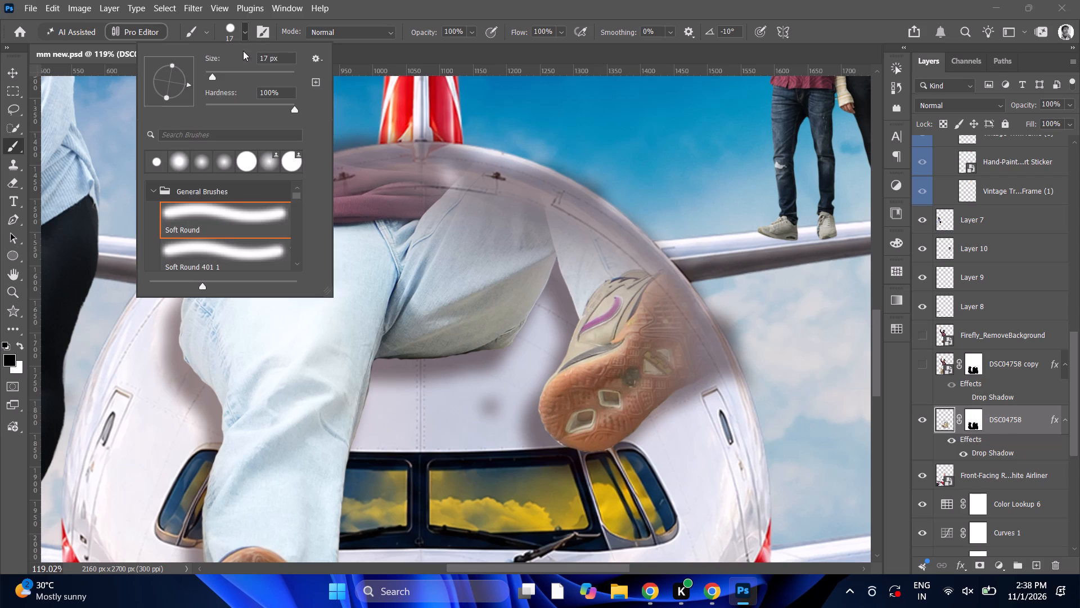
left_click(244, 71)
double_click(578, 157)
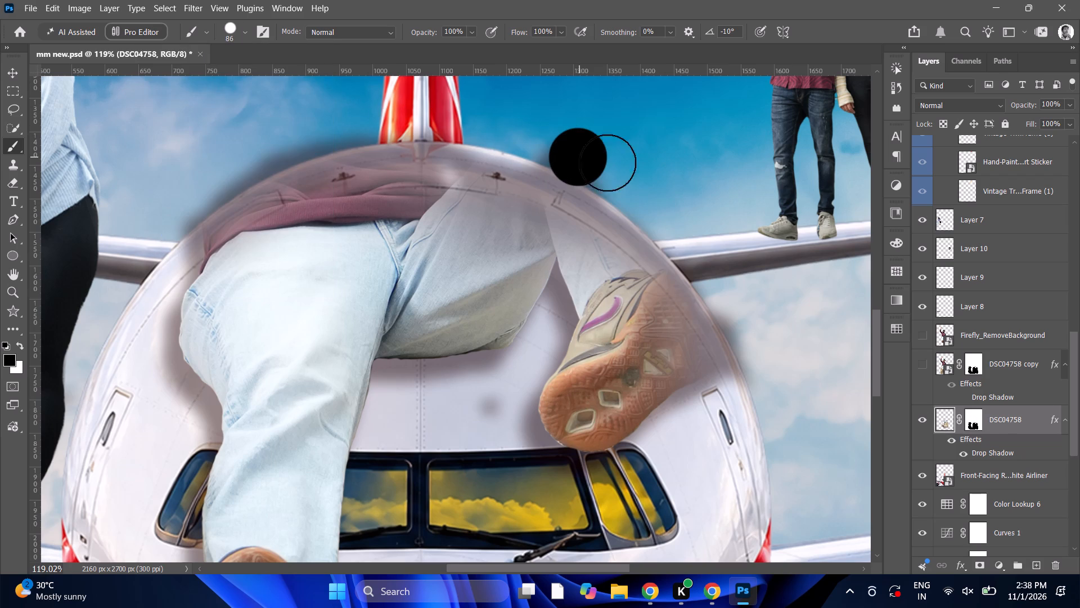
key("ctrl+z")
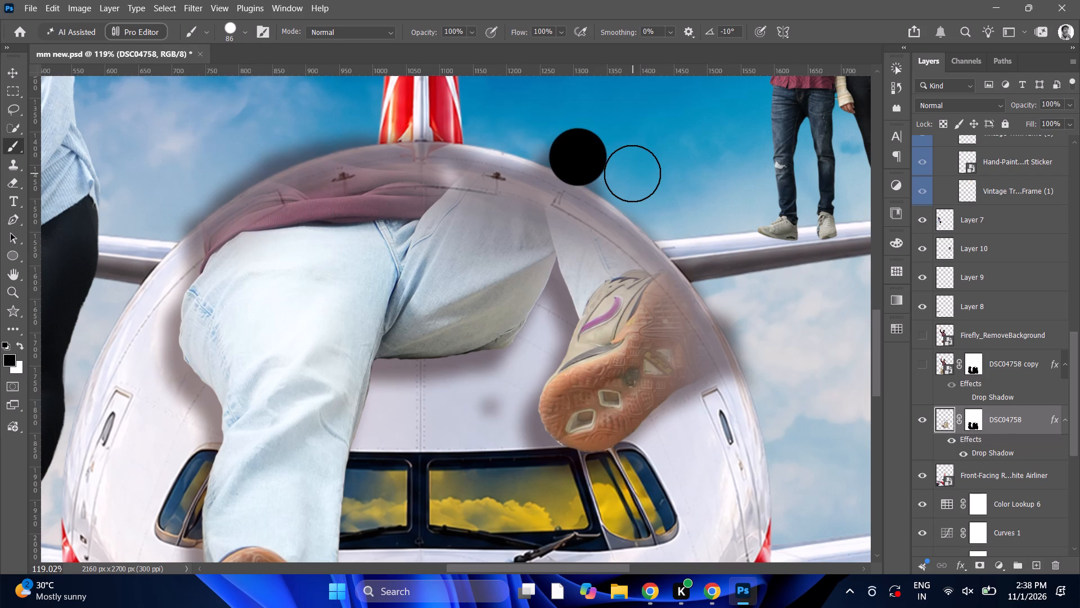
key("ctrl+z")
Use the Eraser on DSC04758's layer mask along the fuselage's upper edge between the tail fin and the sunglasses couple's wing.
key("e")
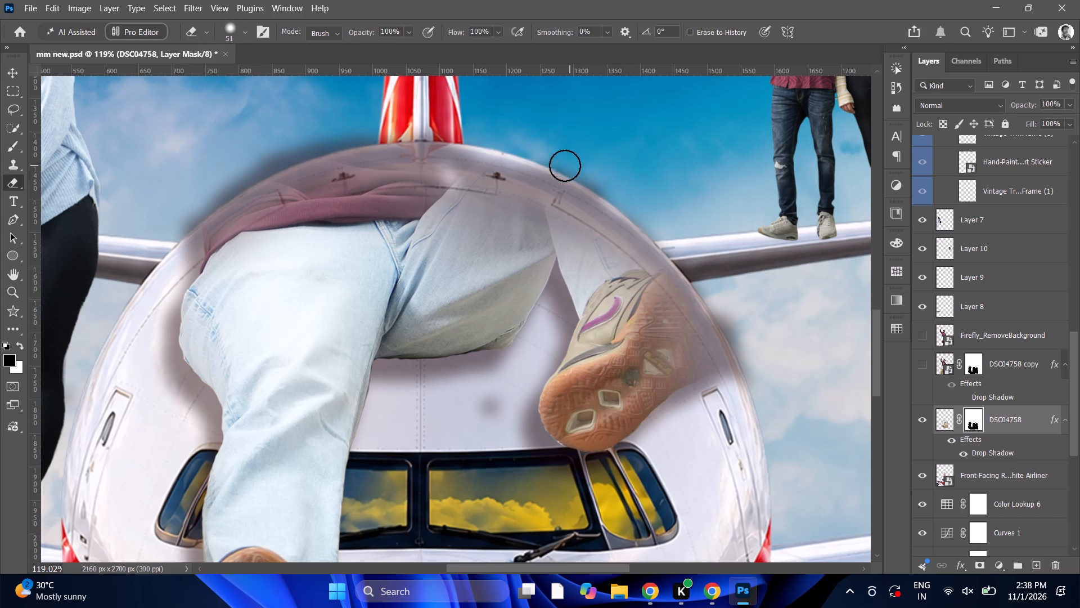
left_click_drag(547, 149, 556, 155)
left_click_drag(568, 172, 579, 181)
left_click(583, 178)
left_click_drag(583, 178, 598, 193)
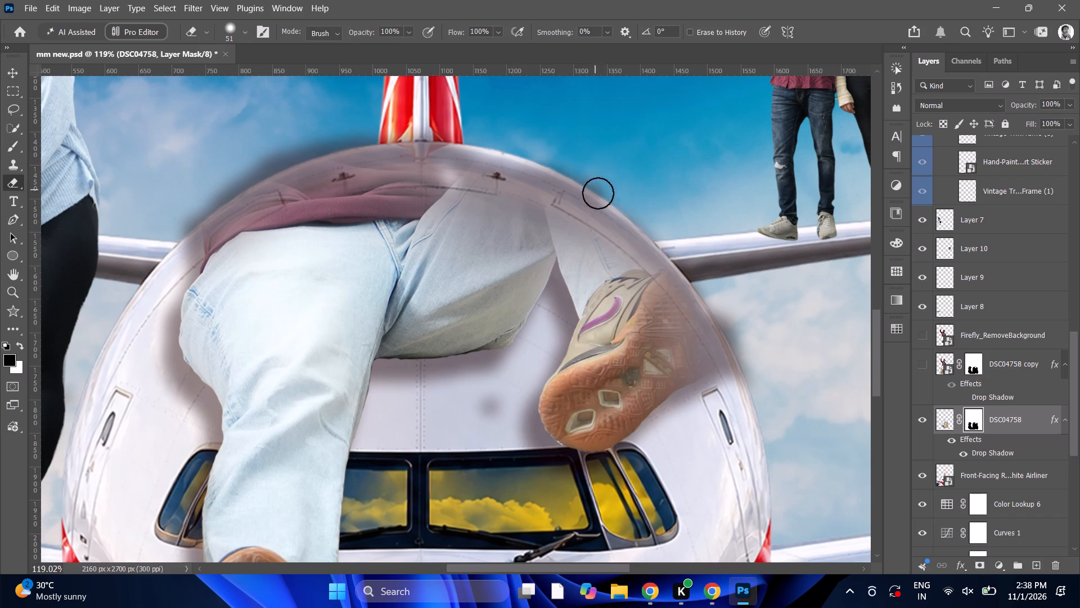
left_click_drag(598, 193, 620, 211)
left_click(593, 194)
triple_click(590, 189)
left_click(588, 189)
Set the eraser size to 120 px, target DSC04758's image, and try one erase beside the fuselage's upper edge, undoing it.
left_click(235, 29)
left_click(255, 73)
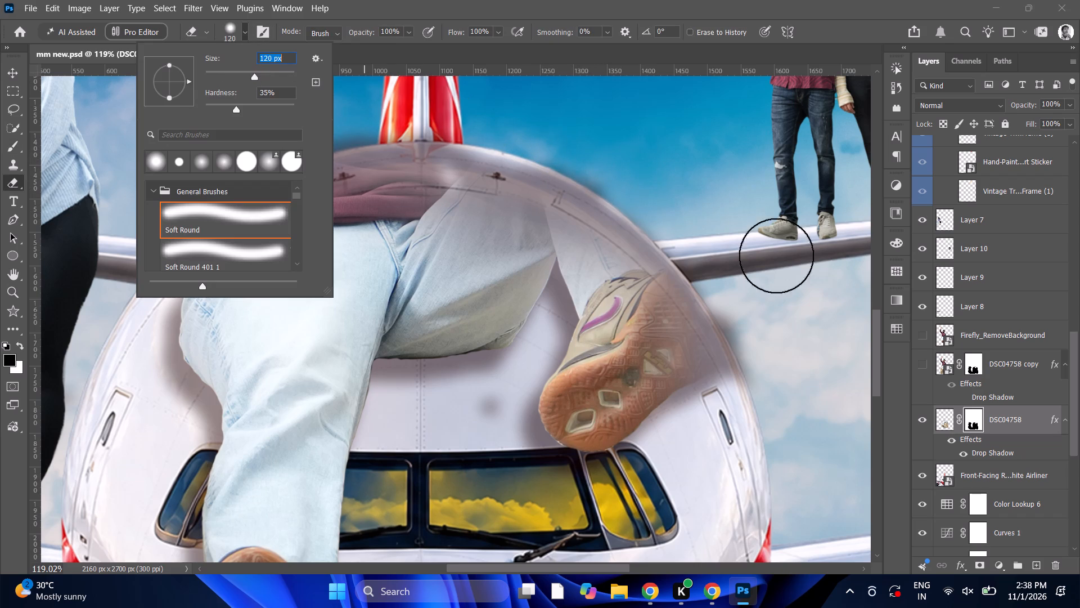
left_click(944, 422)
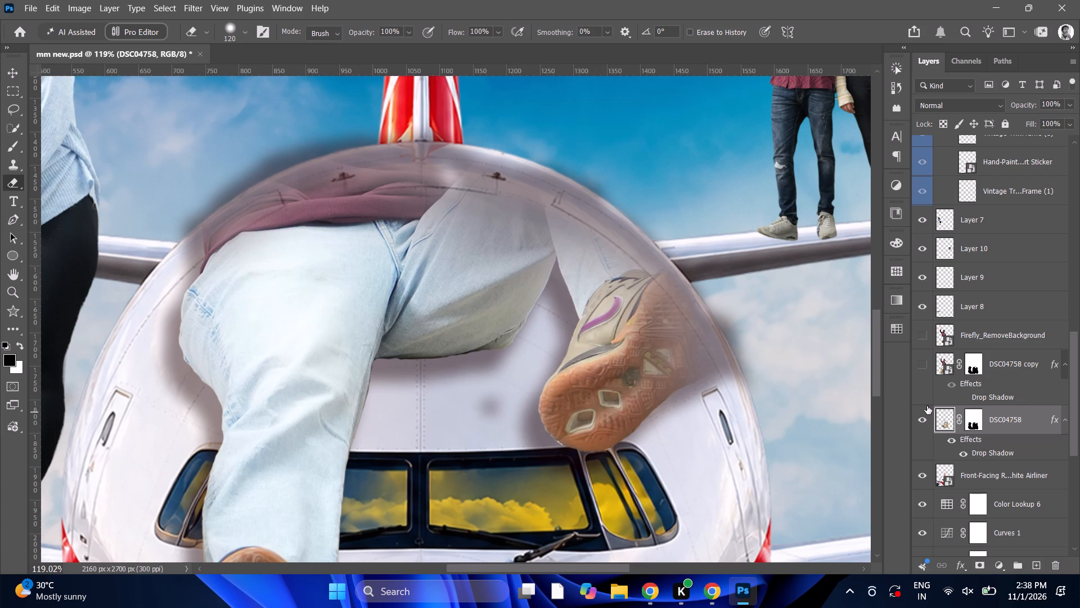
left_click(580, 164)
key("ctrl+z")
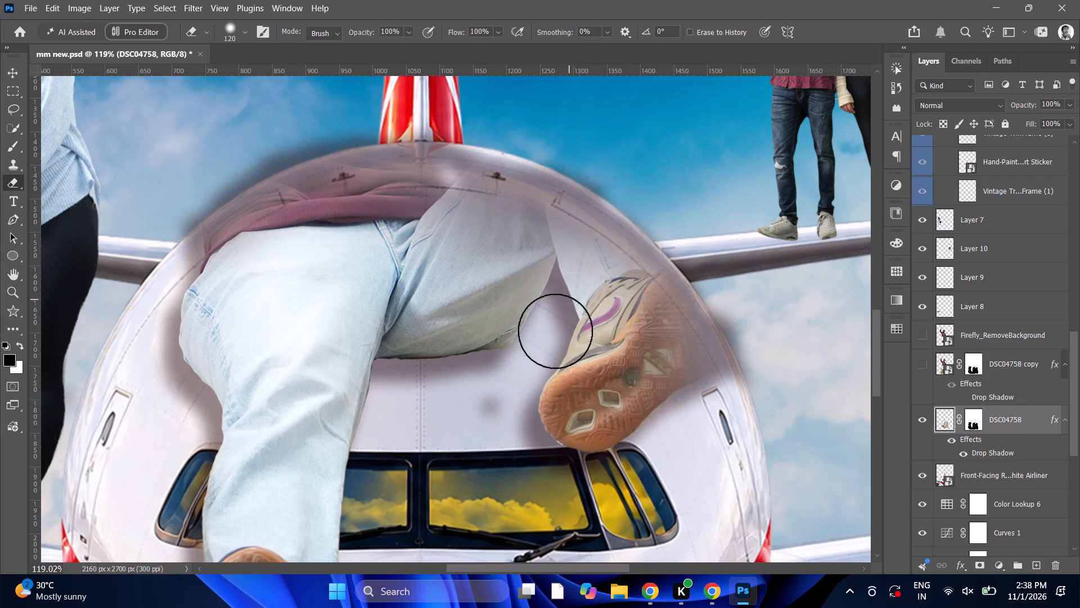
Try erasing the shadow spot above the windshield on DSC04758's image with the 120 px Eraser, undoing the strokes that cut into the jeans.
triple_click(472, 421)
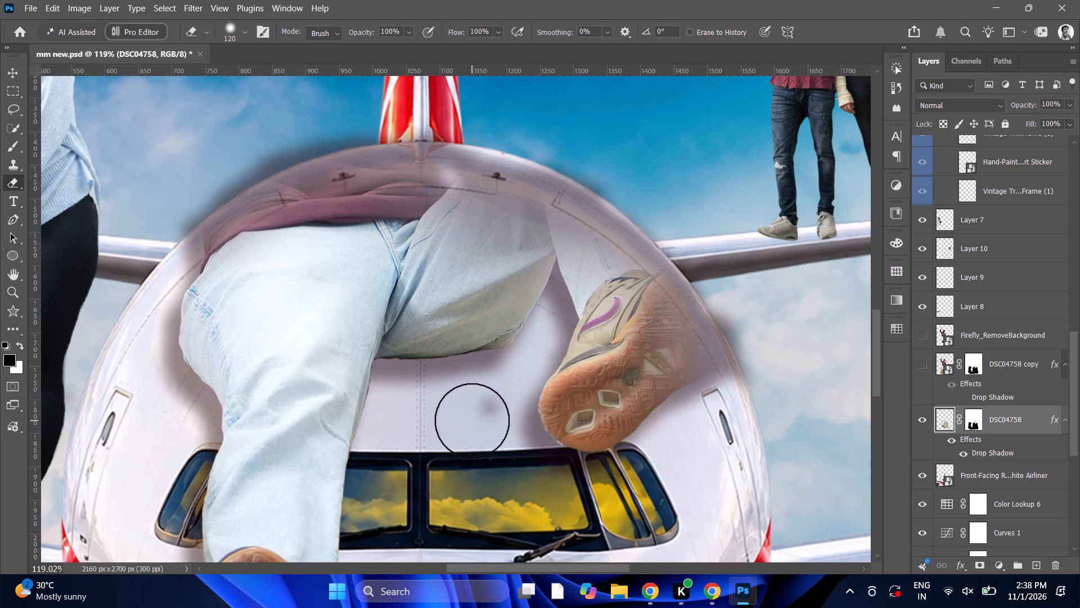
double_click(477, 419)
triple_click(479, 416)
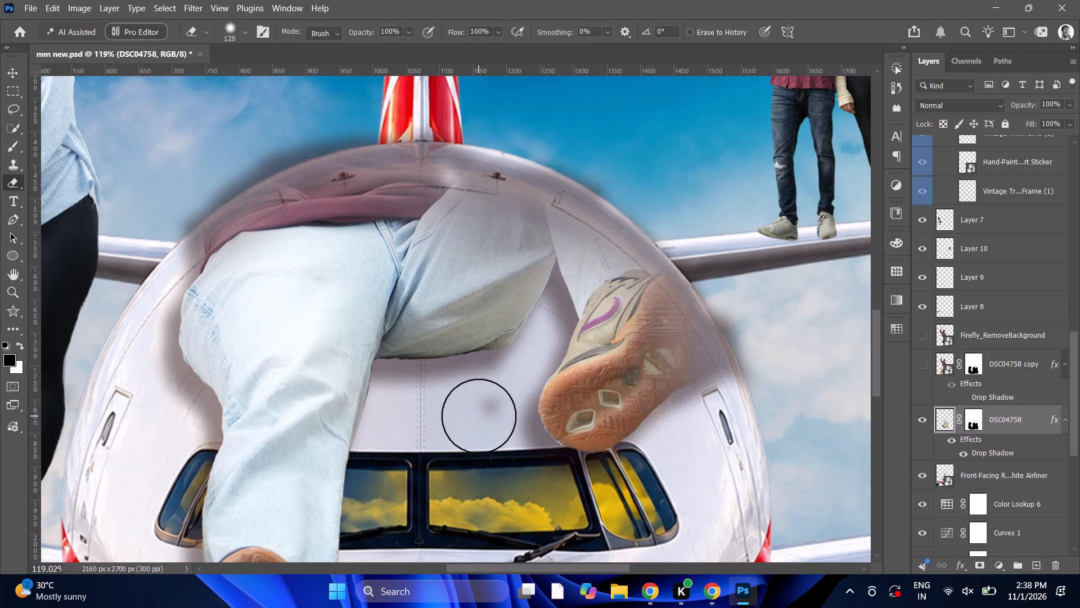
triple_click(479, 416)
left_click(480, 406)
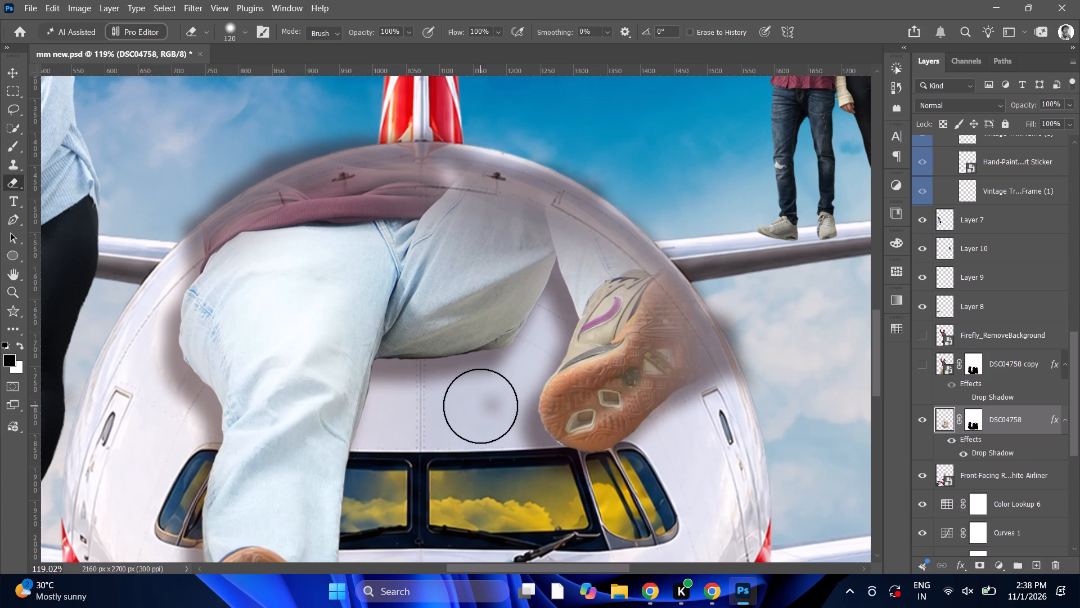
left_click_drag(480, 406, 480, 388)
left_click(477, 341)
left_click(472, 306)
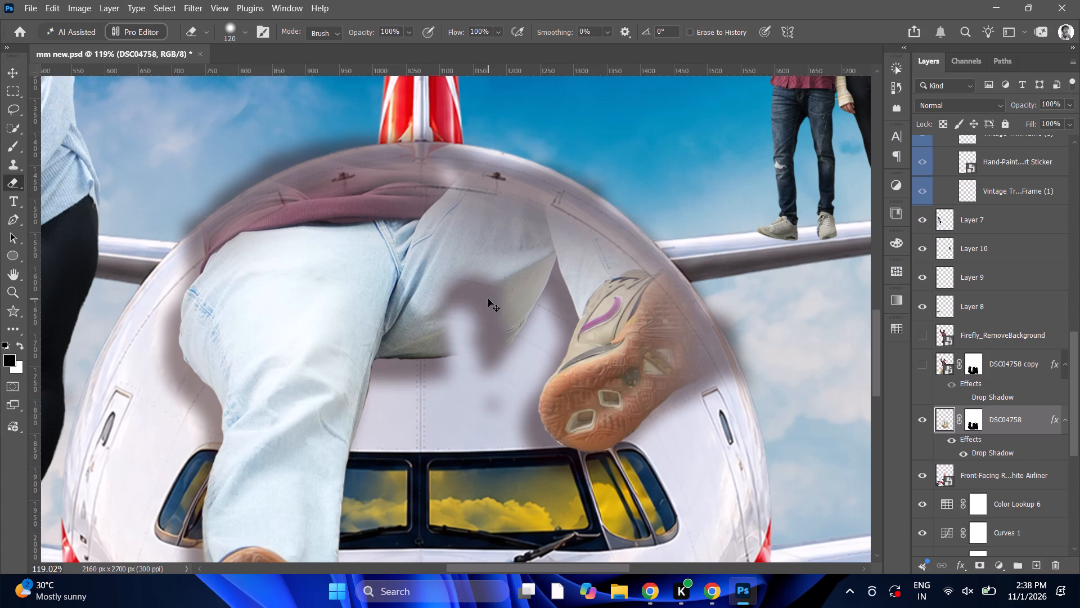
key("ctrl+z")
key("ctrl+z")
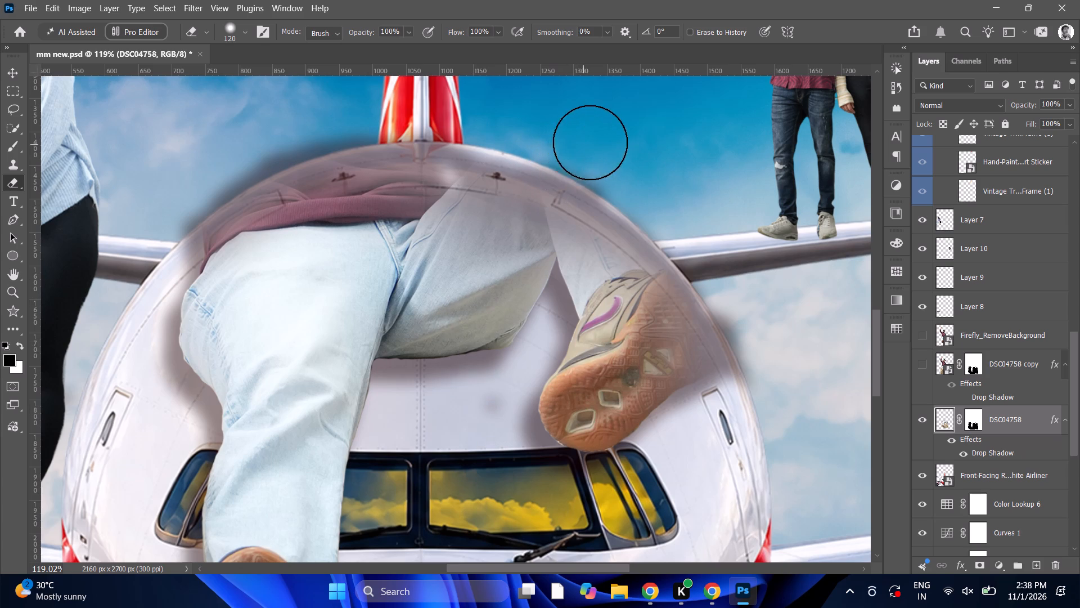
Erase the shadow spilling onto the sky around both sides of the fuselage's upper edge on DSC04758's image.
left_click_drag(591, 142, 793, 371)
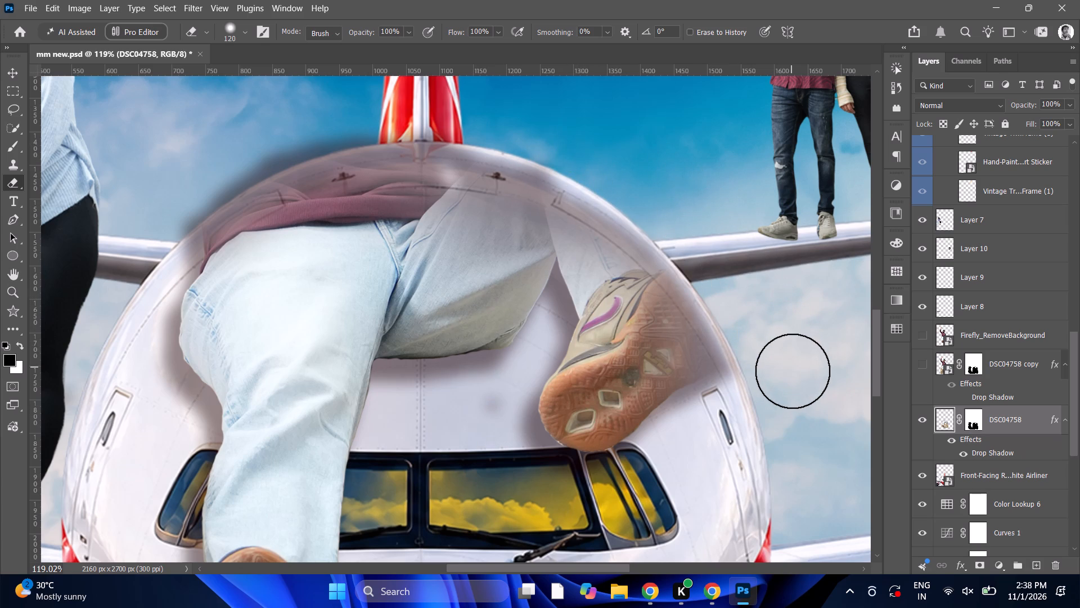
left_click_drag(793, 371, 793, 372)
left_click_drag(579, 139, 290, 111)
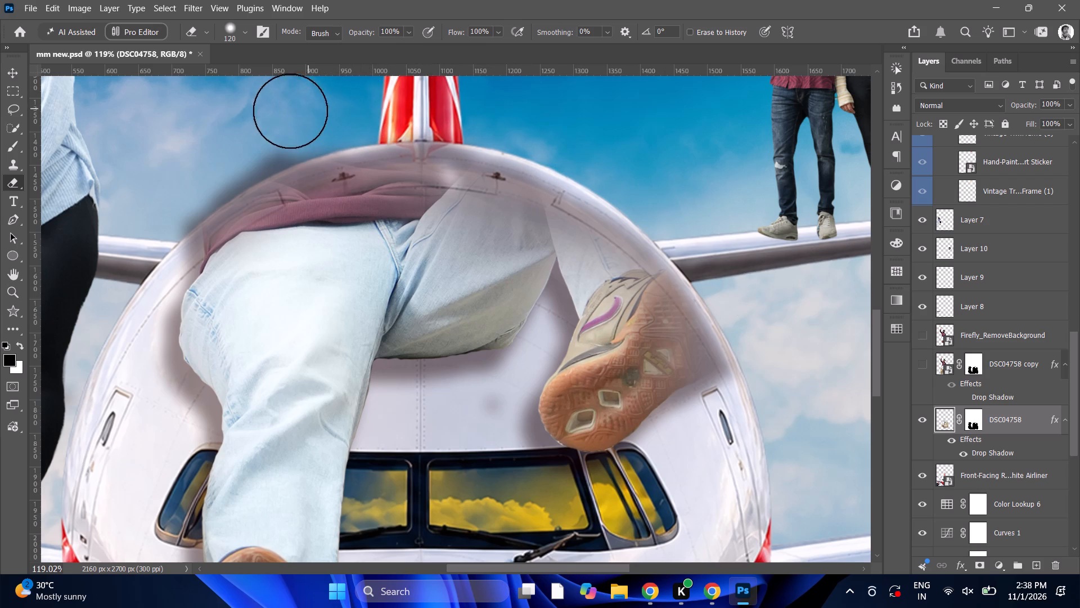
left_click_drag(290, 111, 129, 226)
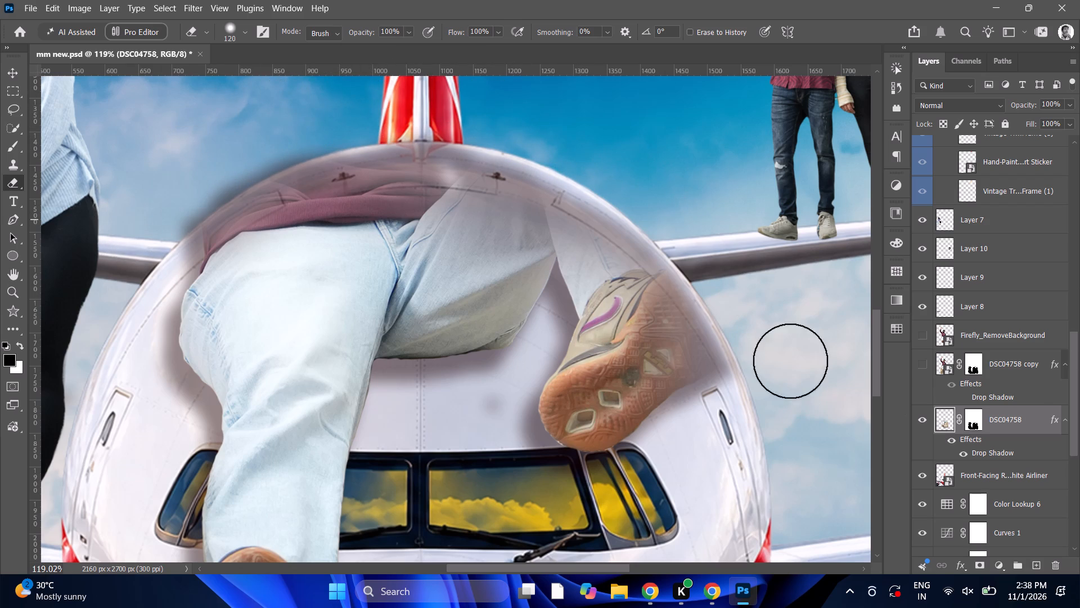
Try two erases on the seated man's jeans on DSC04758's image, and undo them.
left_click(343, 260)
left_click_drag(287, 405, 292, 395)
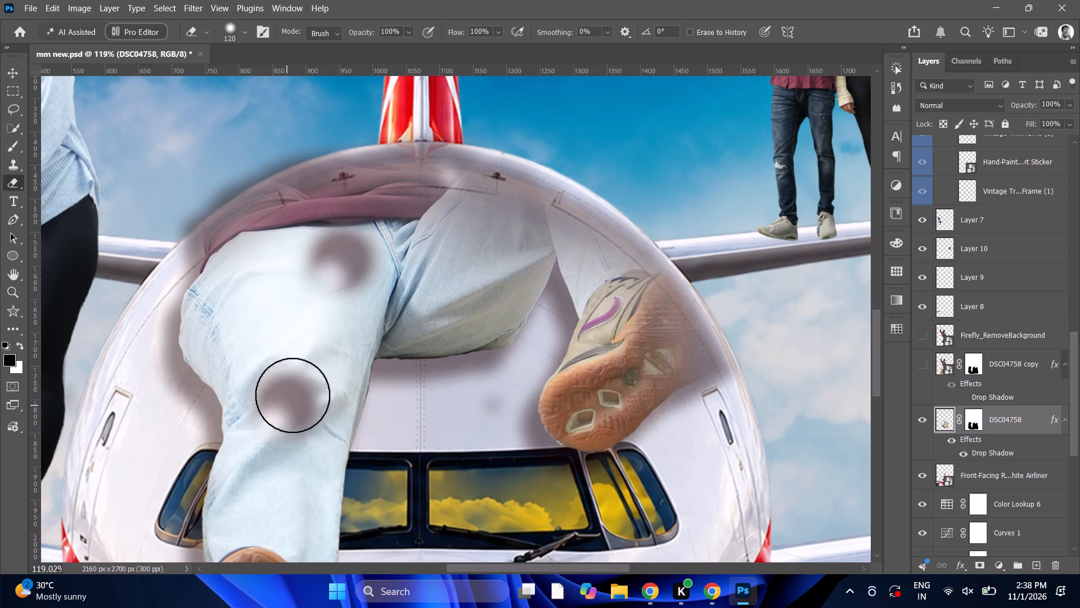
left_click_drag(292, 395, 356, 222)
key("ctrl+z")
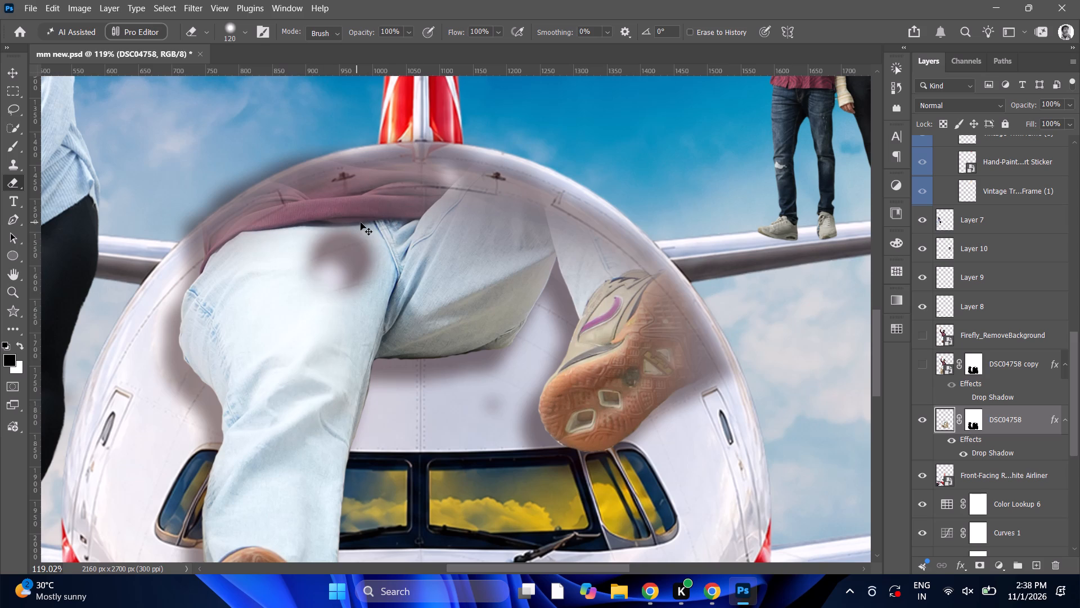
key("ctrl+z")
Toggle the visibility of DSC04758 and DSC04758 copy to compare the poster with and without them.
left_click(930, 419)
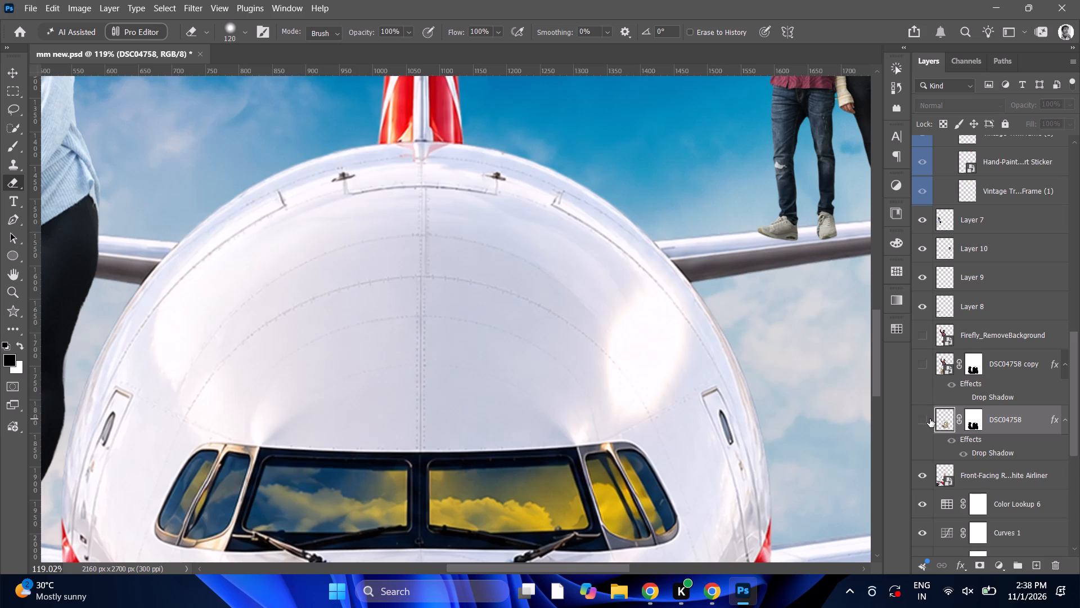
left_click(930, 419)
left_click(930, 419)
left_click(930, 419)
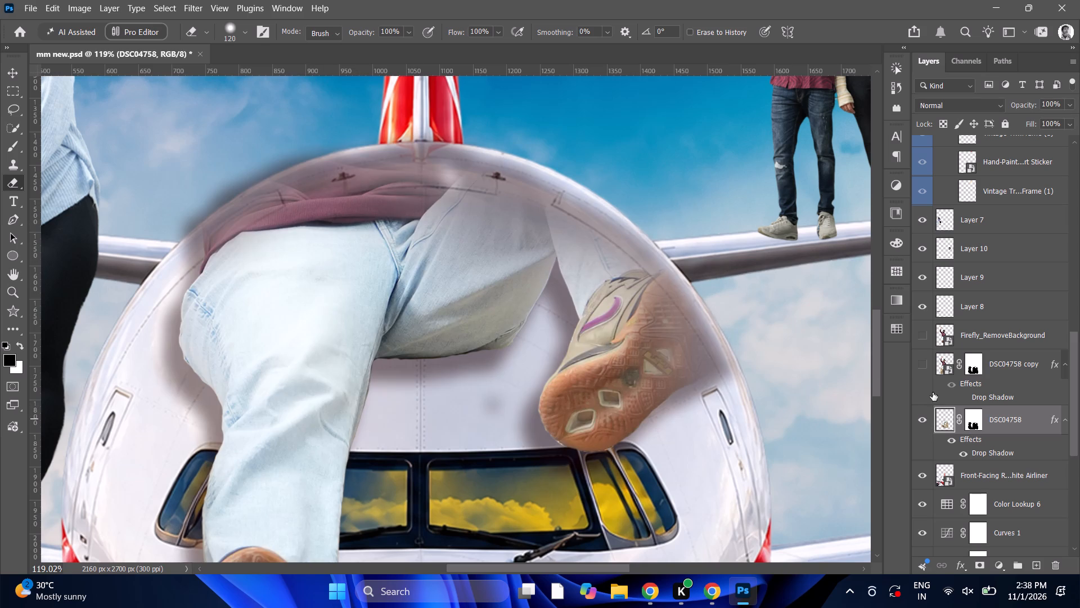
left_click(924, 368)
left_click(924, 368)
left_click(926, 423)
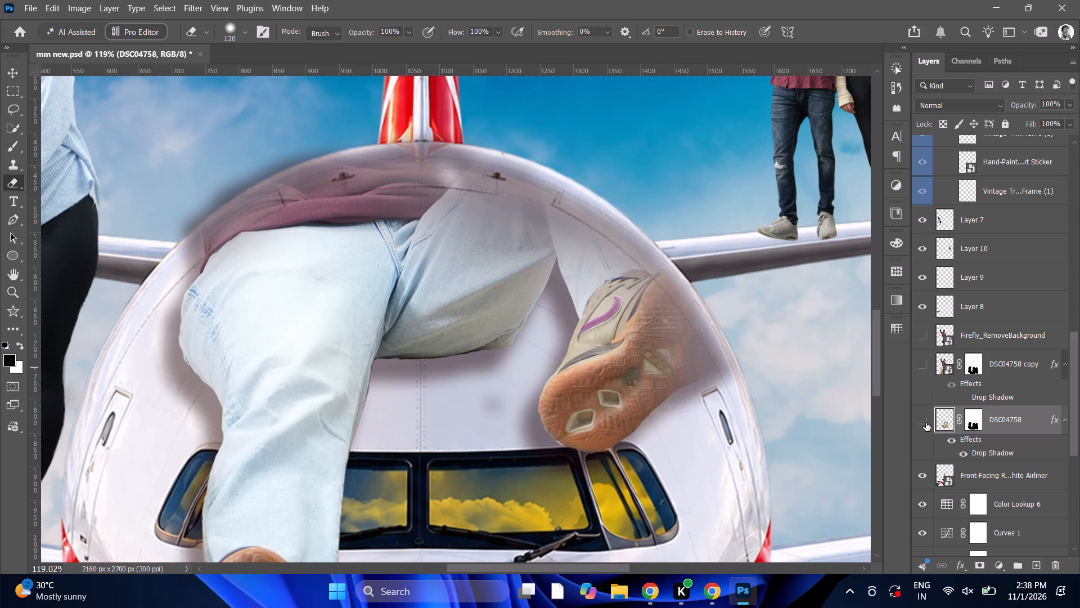
left_click(926, 423)
left_click(926, 423)
left_click(926, 423)
Set the eraser size to 50 px and erase the shadow spot above the windshield, between the jeans and the raised shoe.
scroll(617, 333, "up", 5, "alt")
scroll(452, 320, "up", 5, "alt")
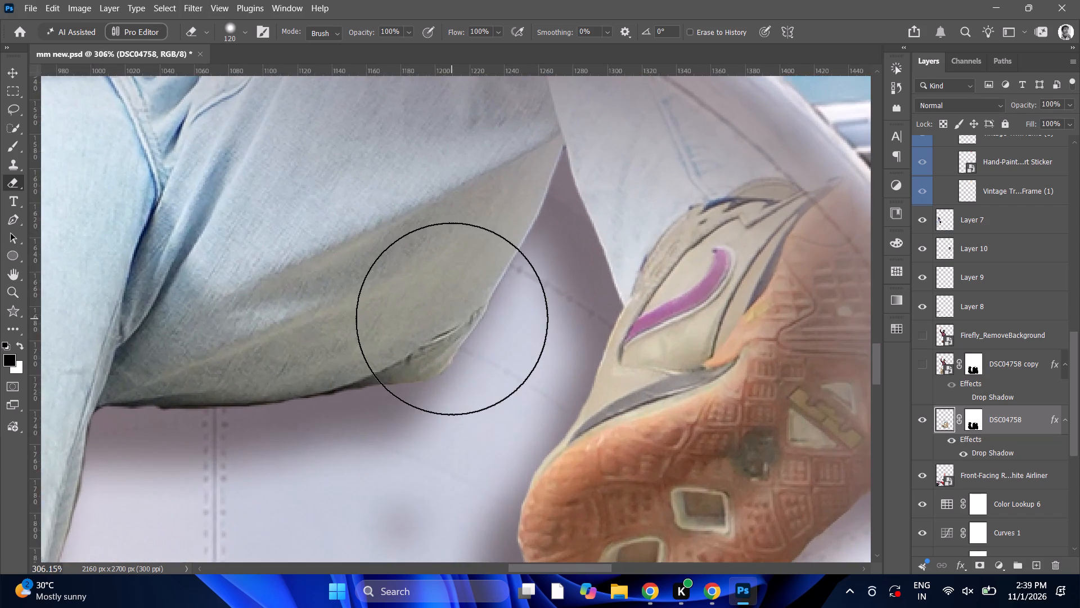
scroll(452, 319, "up", 5, "alt")
scroll(452, 319, "down", 19)
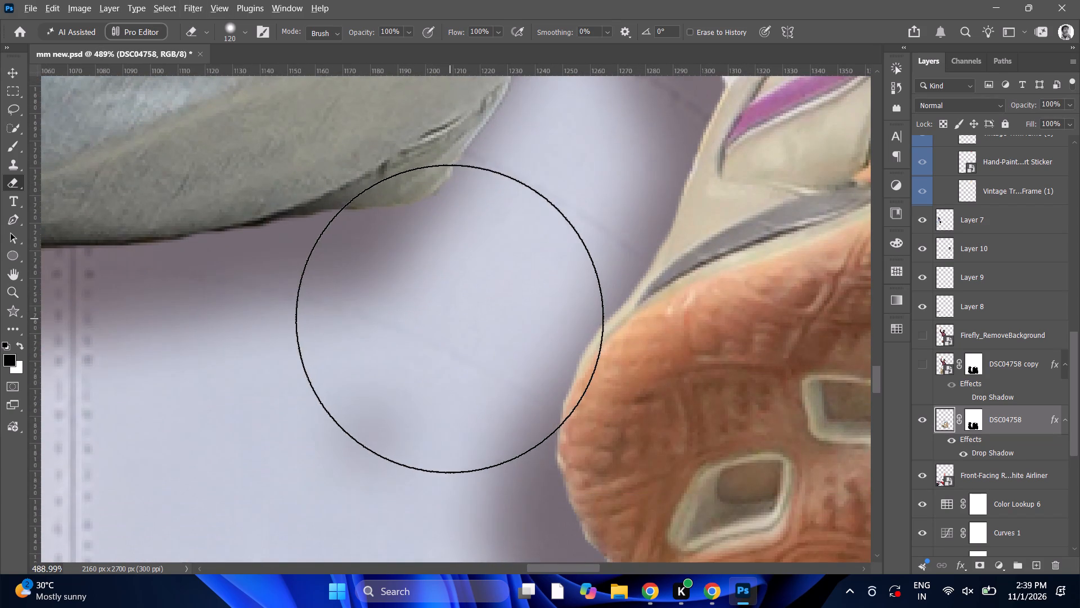
left_click(242, 33)
left_click(228, 76)
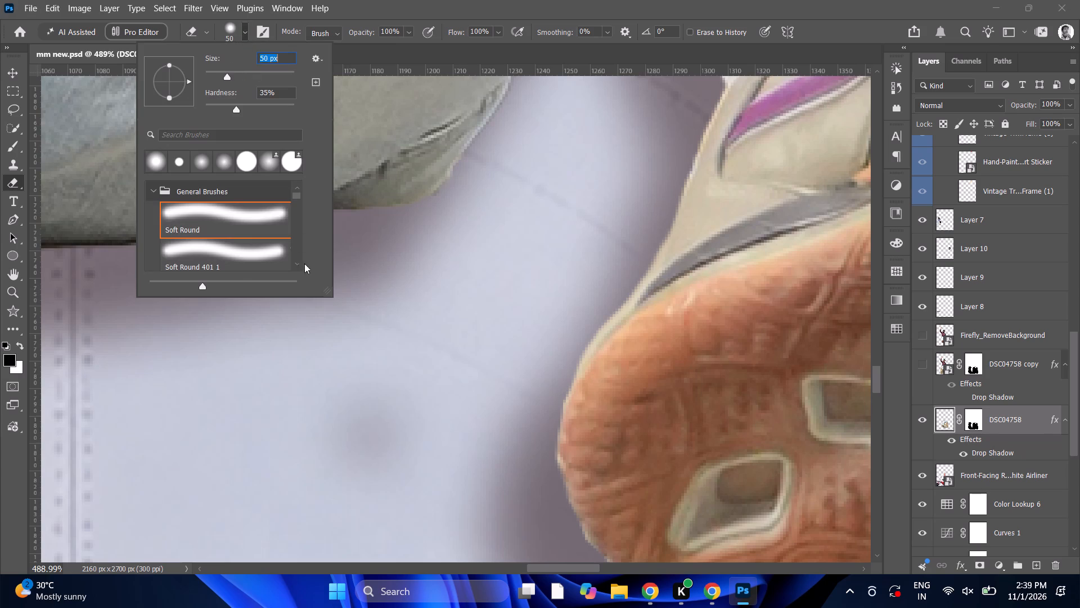
left_click(366, 417)
left_click_drag(366, 417, 446, 385)
left_click_drag(433, 379, 415, 383)
left_click(407, 379)
left_click_drag(404, 379, 400, 382)
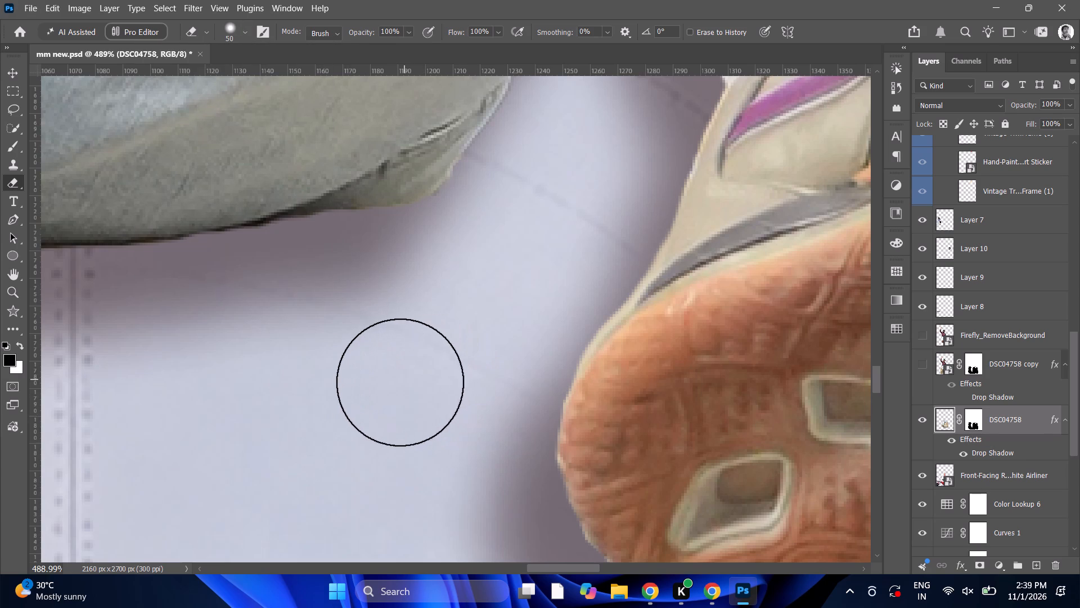
left_click_drag(400, 382, 382, 388)
left_click_drag(367, 392, 366, 399)
left_click(366, 399)
left_click_drag(366, 401, 294, 494)
Show the DSC04758 copy layer.
scroll(350, 458, "down", 5, "alt")
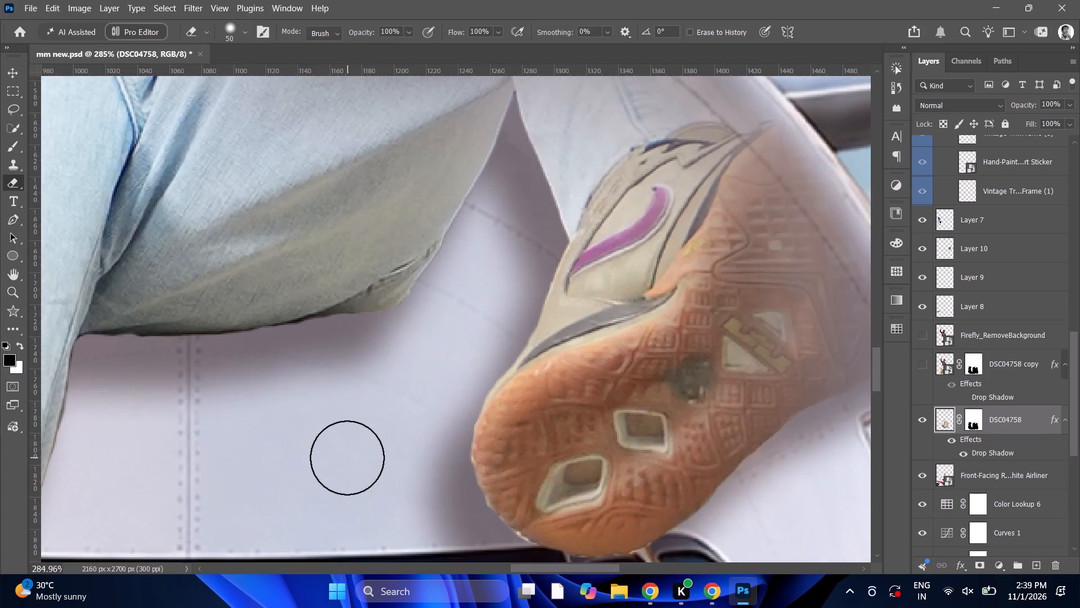
scroll(347, 458, "down", 20, "alt")
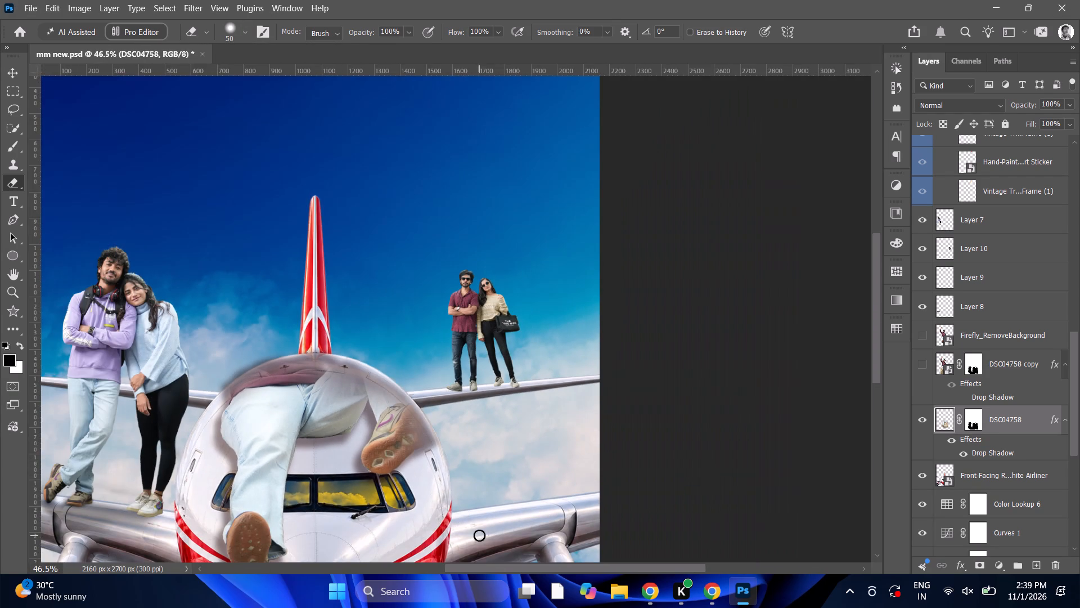
scroll(479, 534, "down", 16)
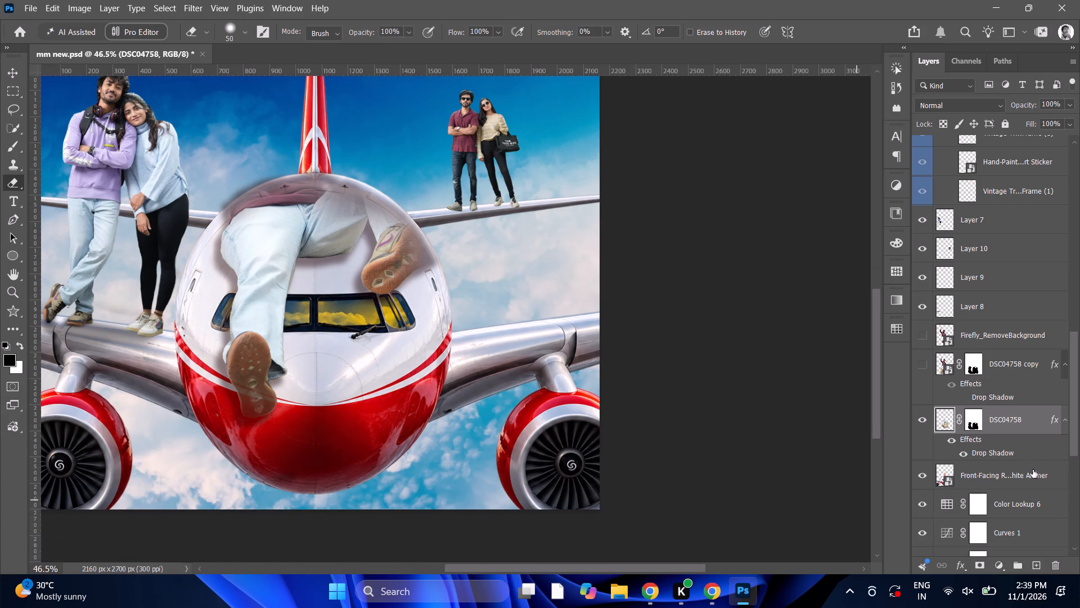
left_click(924, 370)
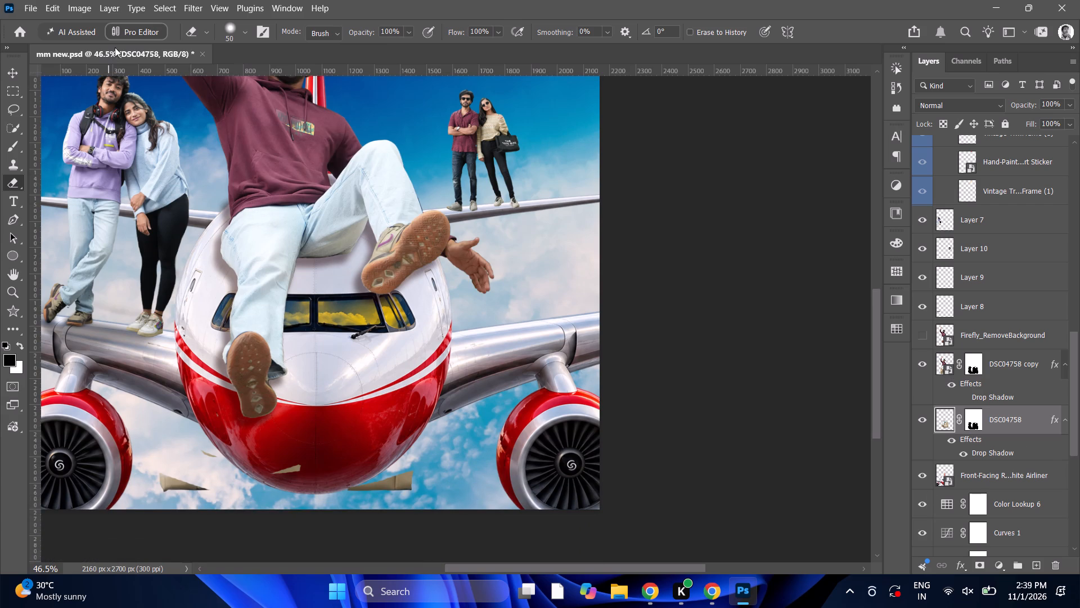
Set the eraser size to 149 px, target DSC04758 copy's layer mask, and try one stroke beneath the plane's nose, undoing it.
left_click(235, 33)
left_click(262, 73)
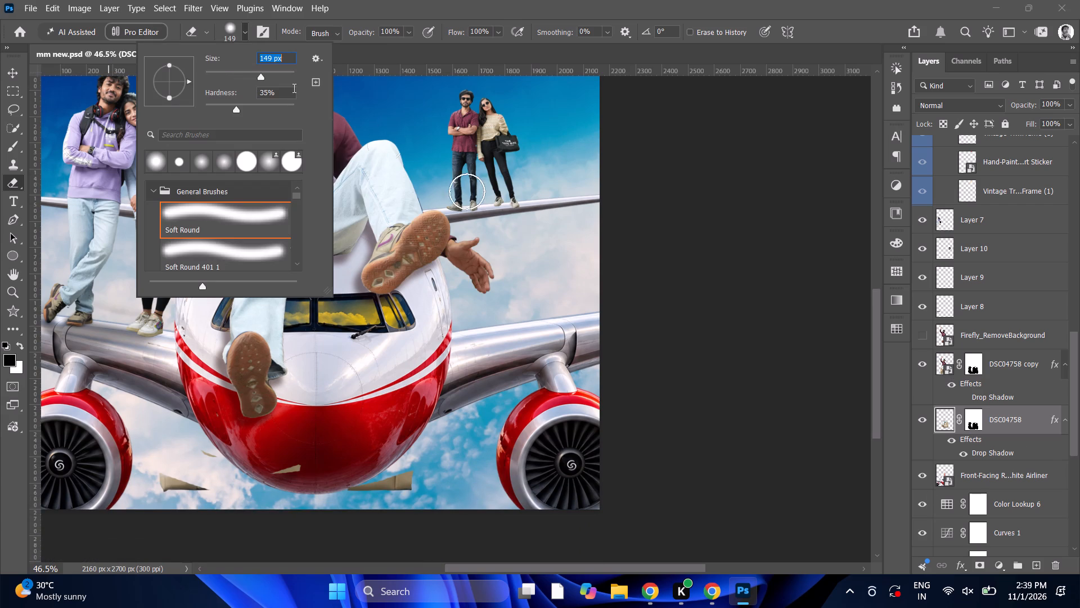
left_click(970, 369)
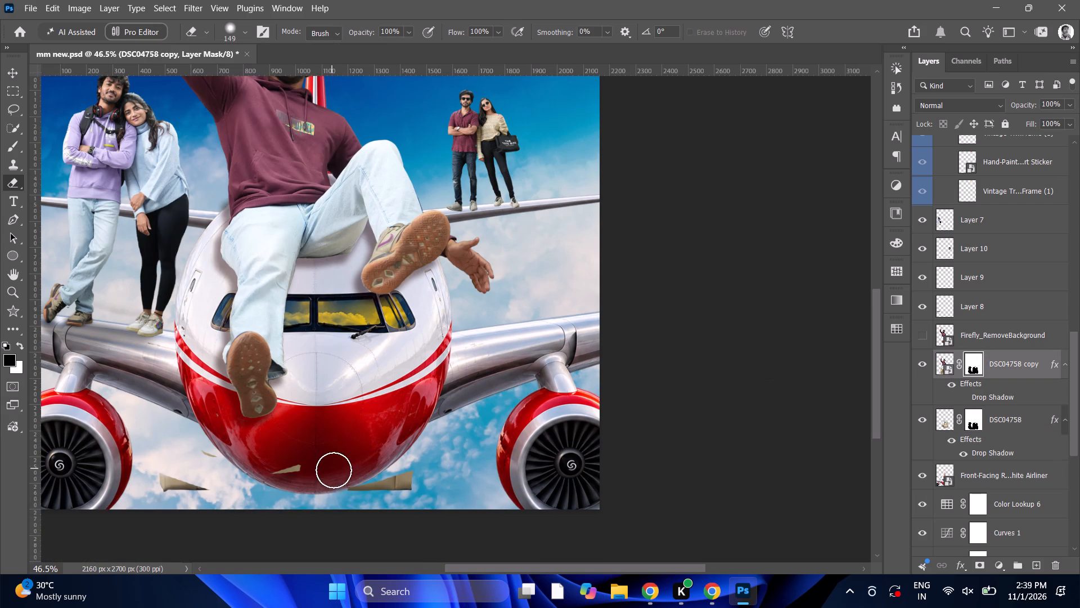
left_click_drag(337, 479, 450, 497)
key("ctrl+z")
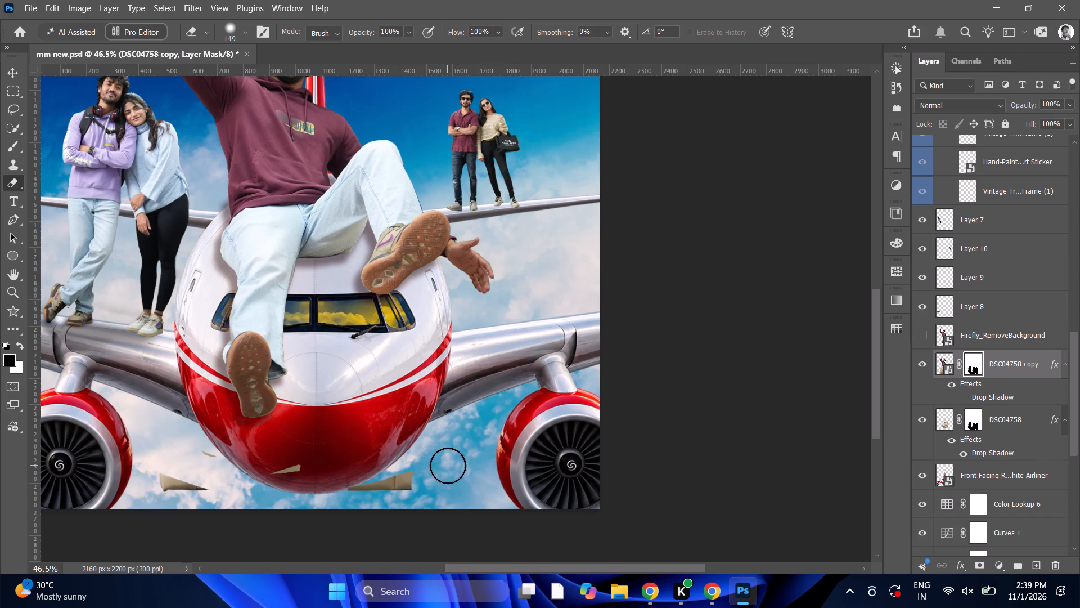
Paint black on DSC04758 copy's mask with the 86 px Brush to hide the stray beige scraps around the plane's nose.
key("b")
left_click_drag(394, 479, 306, 478)
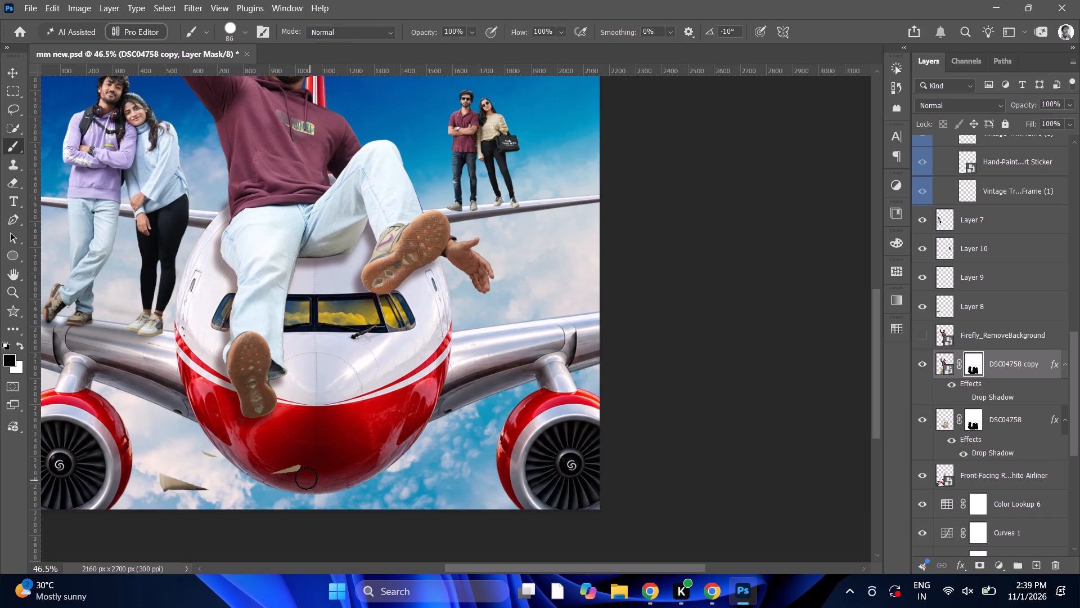
left_click_drag(306, 478, 241, 481)
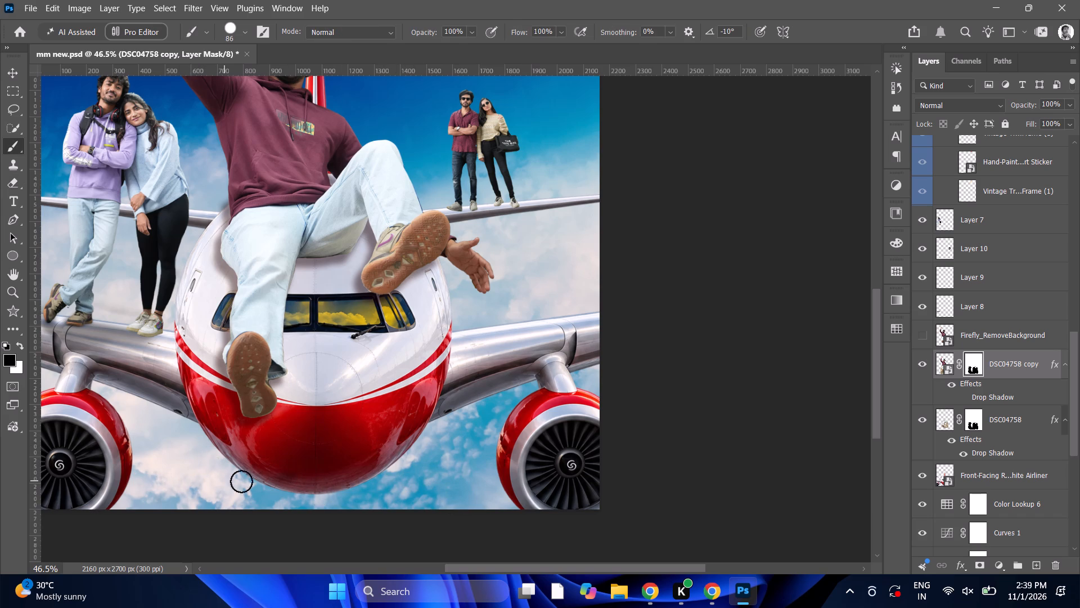
left_click_drag(241, 481, 525, 488)
left_click_drag(377, 494, 372, 473)
left_click_drag(372, 473, 293, 482)
Erase the stray shadow on the sky beside the hoodie's lower hem on the DSC04758 layer with the 149 px Eraser.
scroll(34, 320, "down", 8, "alt")
scroll(115, 310, "up", 10, "alt")
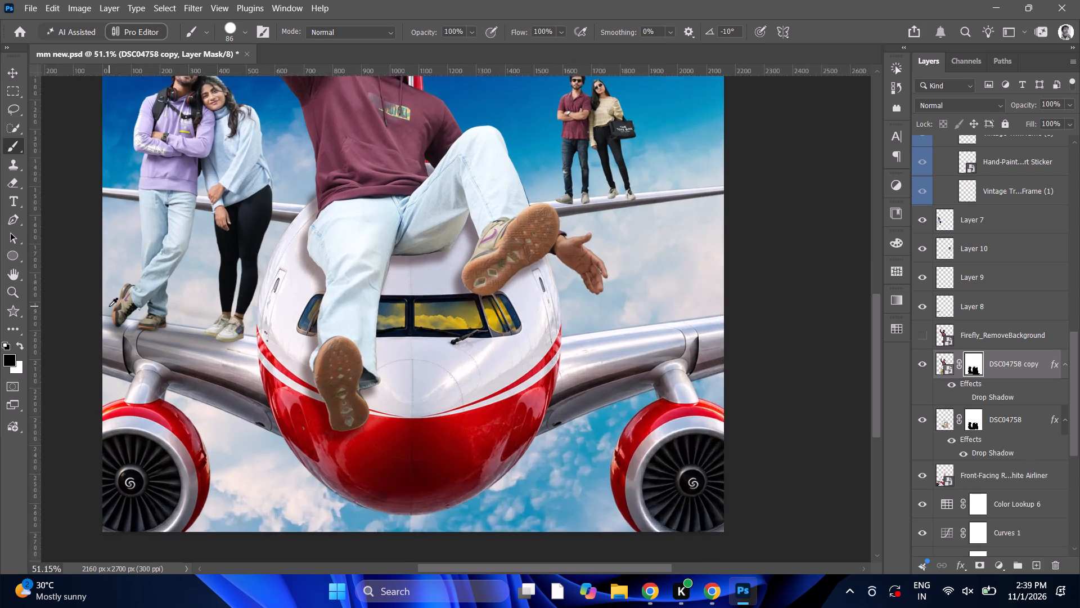
scroll(251, 327, "up", 5, "alt")
scroll(331, 327, "down", 2, "alt")
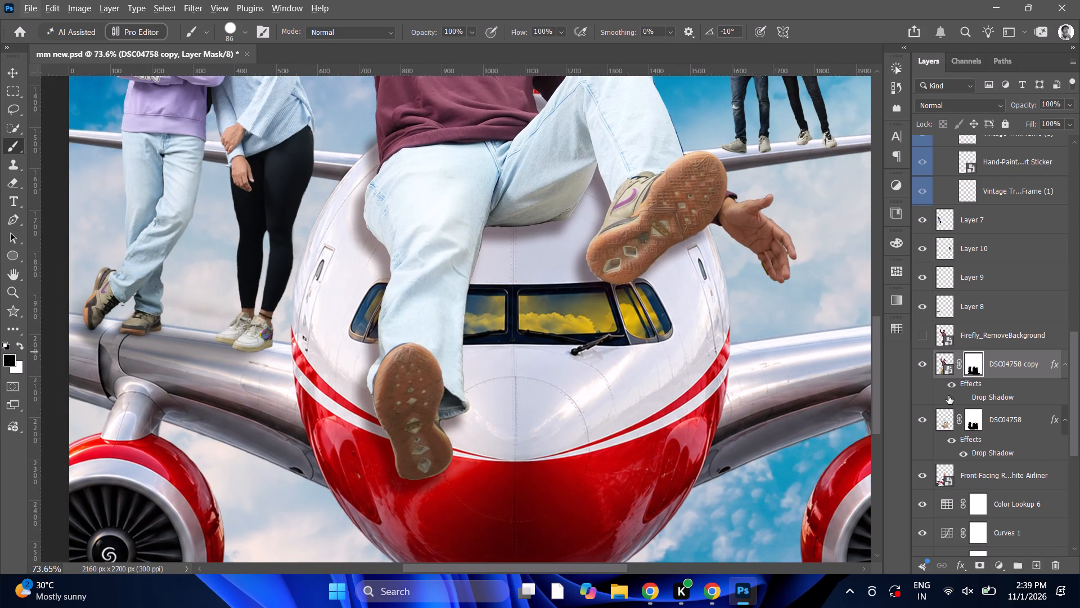
left_click(942, 421)
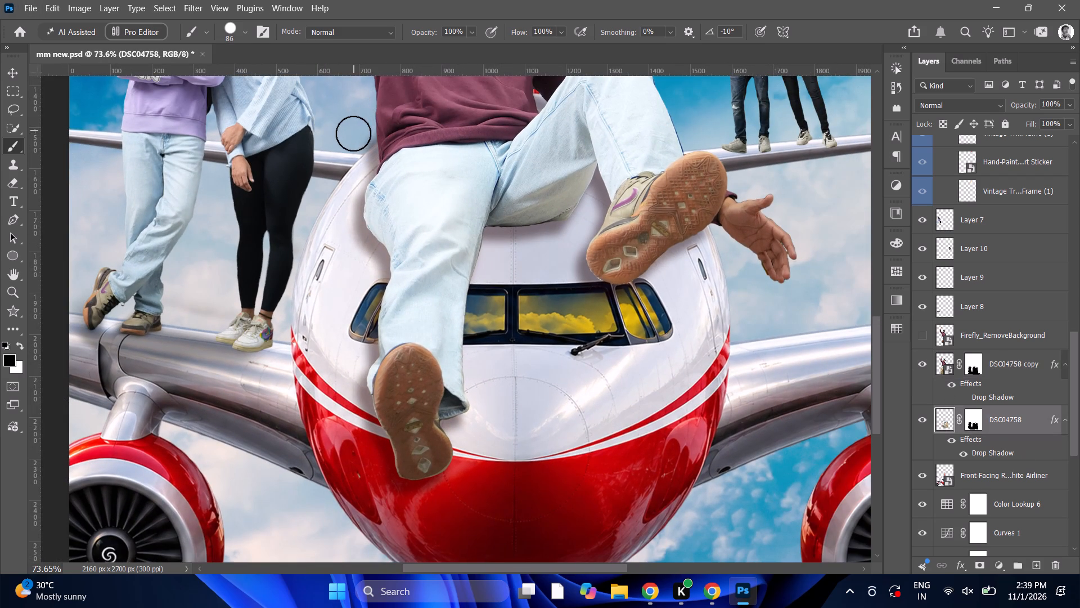
left_click(357, 140)
key("ctrl+z")
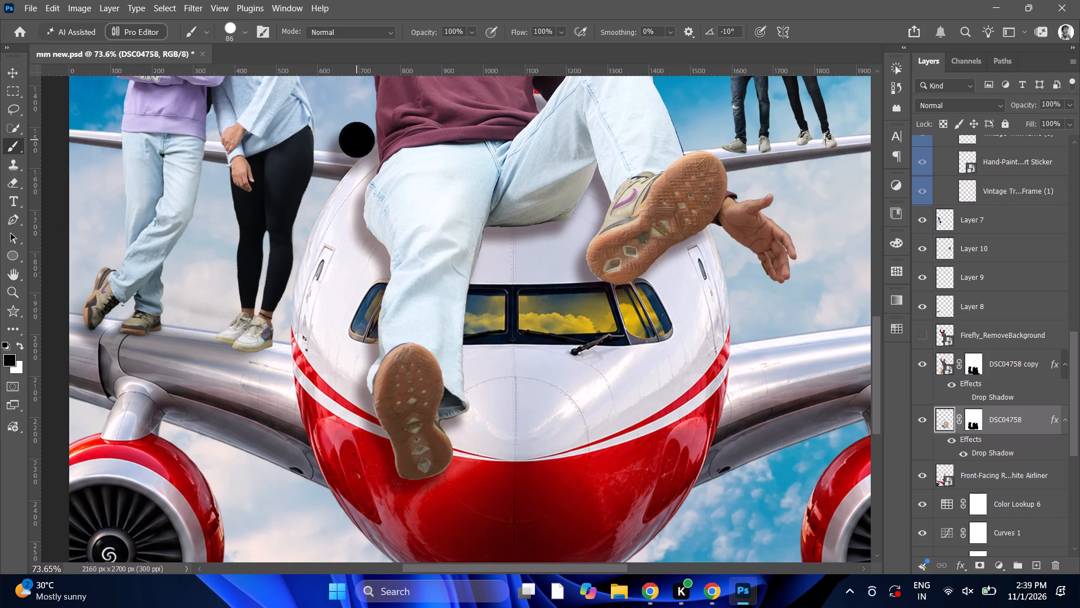
key("b")
key("e")
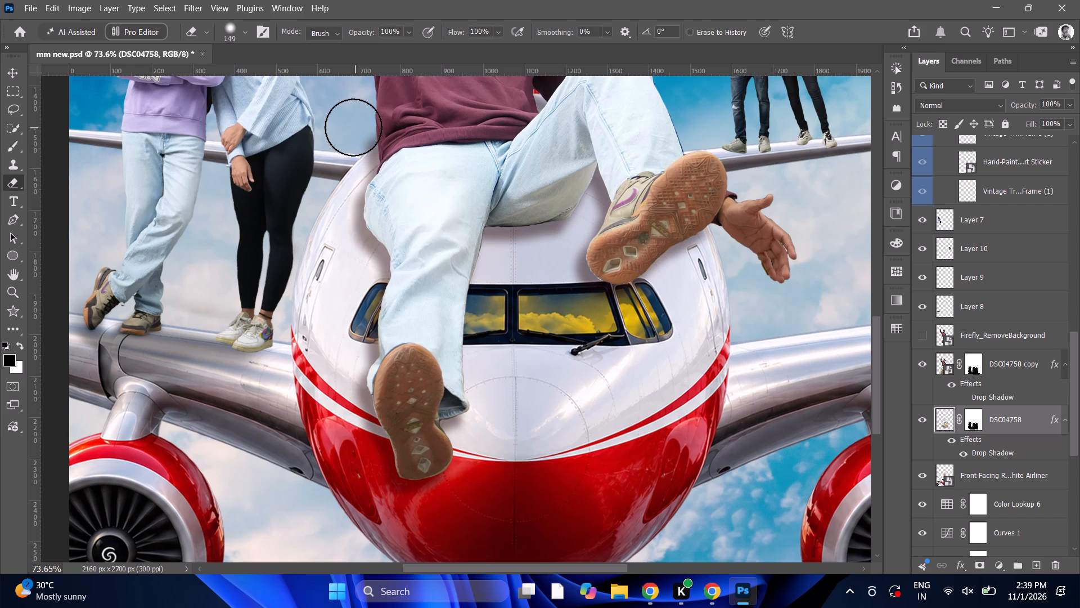
scroll(353, 127, "up", 9, "alt")
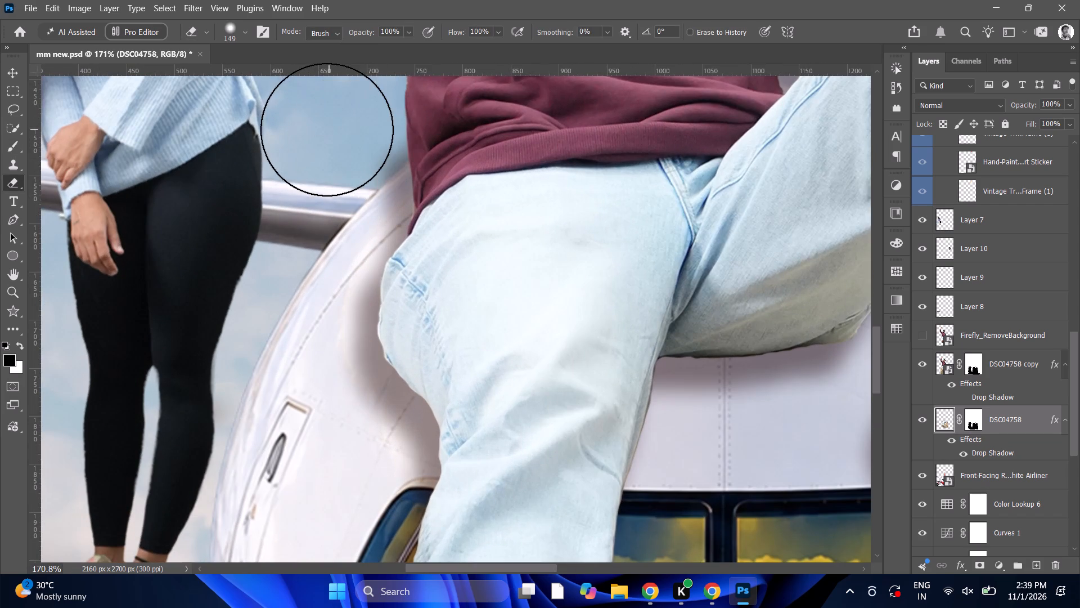
triple_click(344, 132)
double_click(349, 133)
left_click_drag(349, 133, 367, 139)
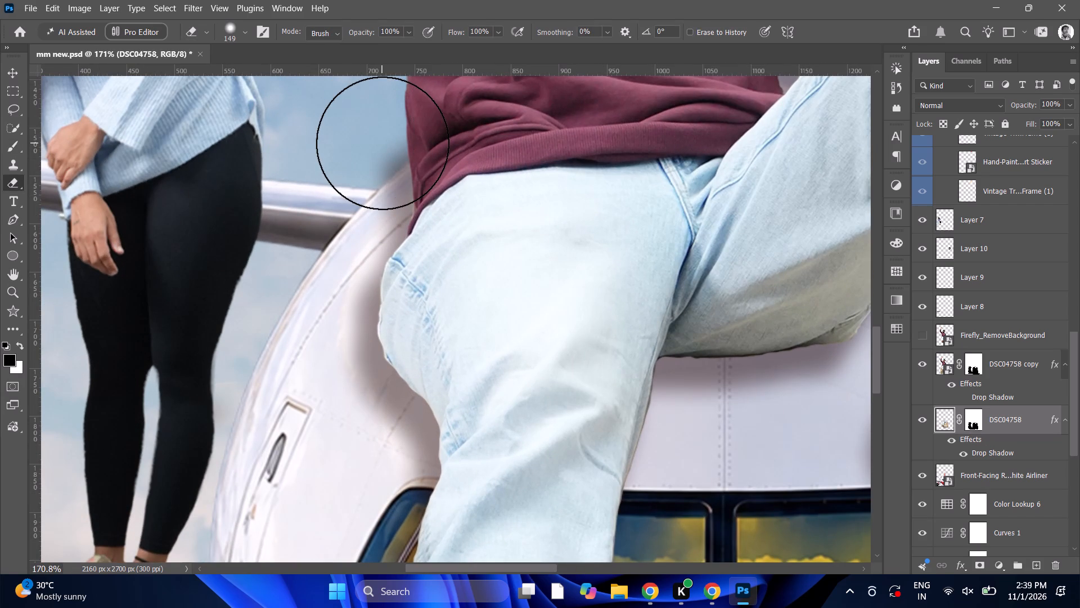
left_click(382, 143)
Set the color of the DSC04758 layer's drop shadow to black, #000000.
scroll(439, 140, "down", 16, "alt")
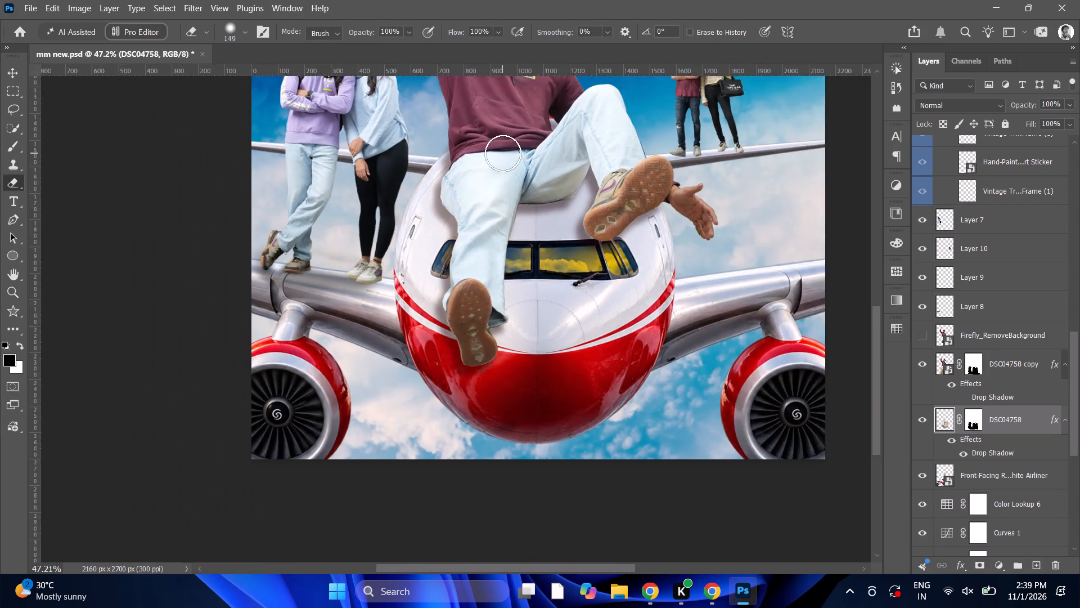
scroll(503, 153, "down", 3, "alt")
scroll(571, 158, "up", 5)
scroll(582, 172, "up", 11, "alt")
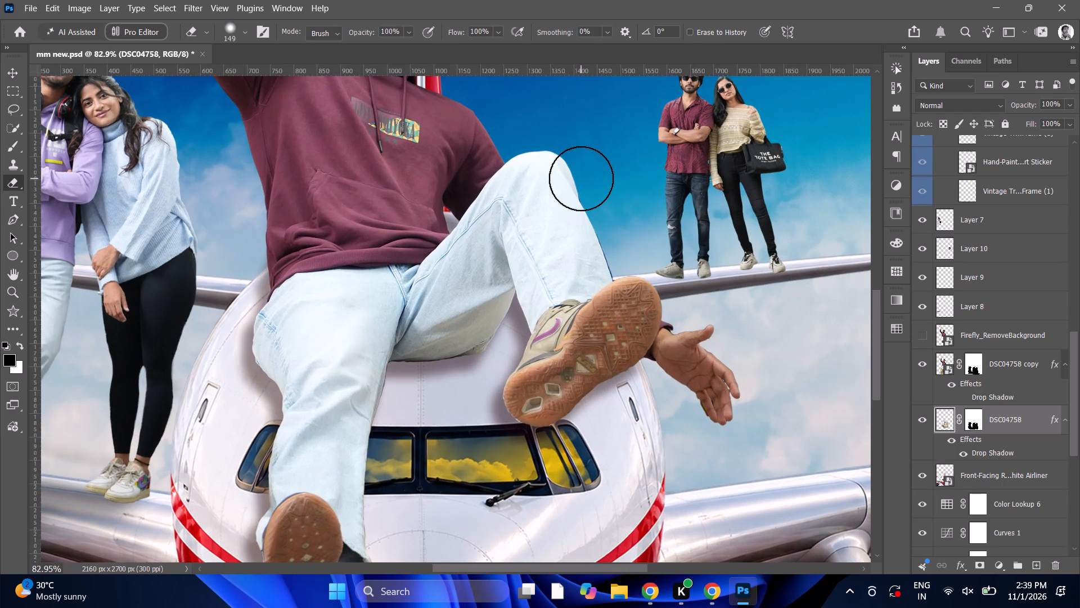
double_click(989, 453)
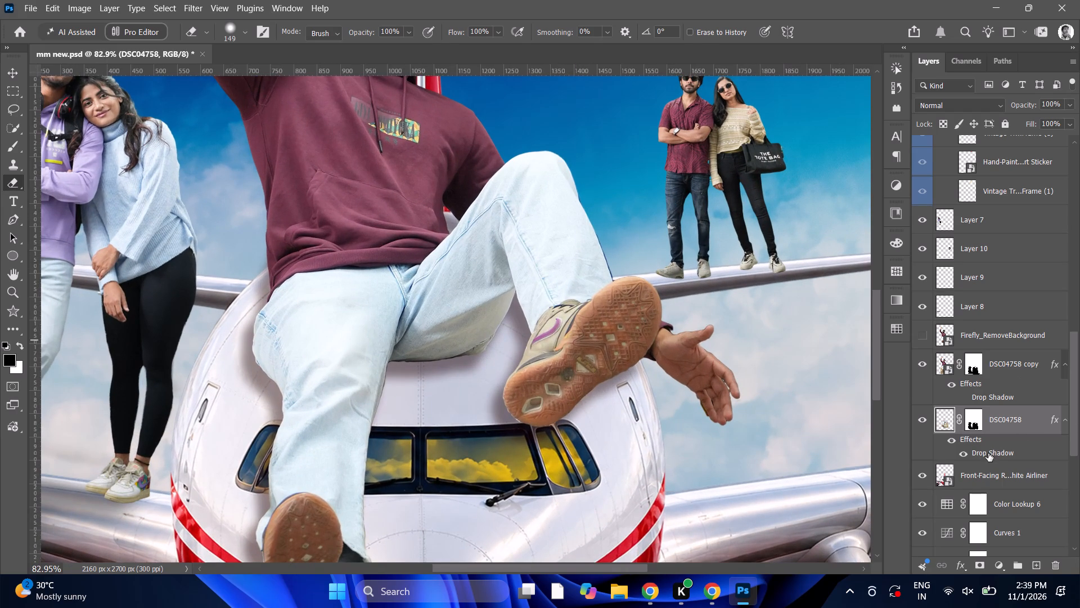
left_click(861, 198)
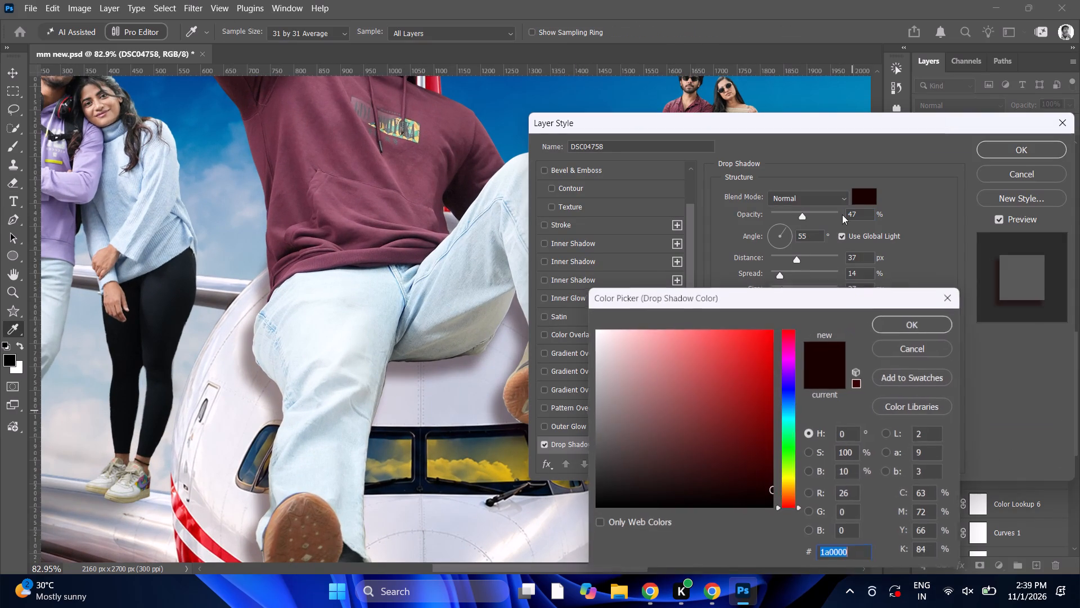
left_click_drag(730, 491, 867, 553)
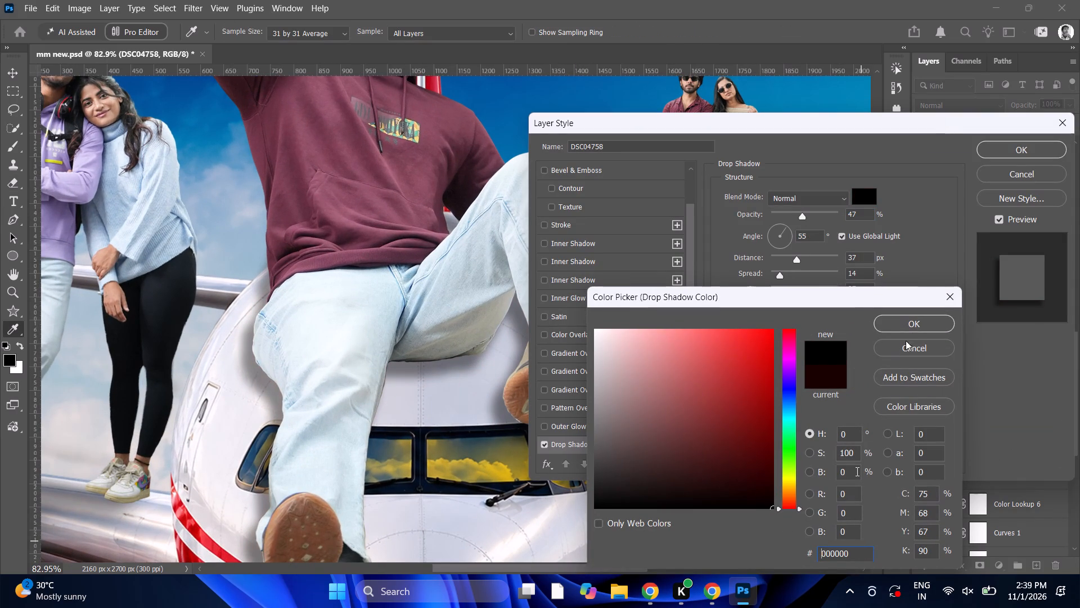
left_click(919, 326)
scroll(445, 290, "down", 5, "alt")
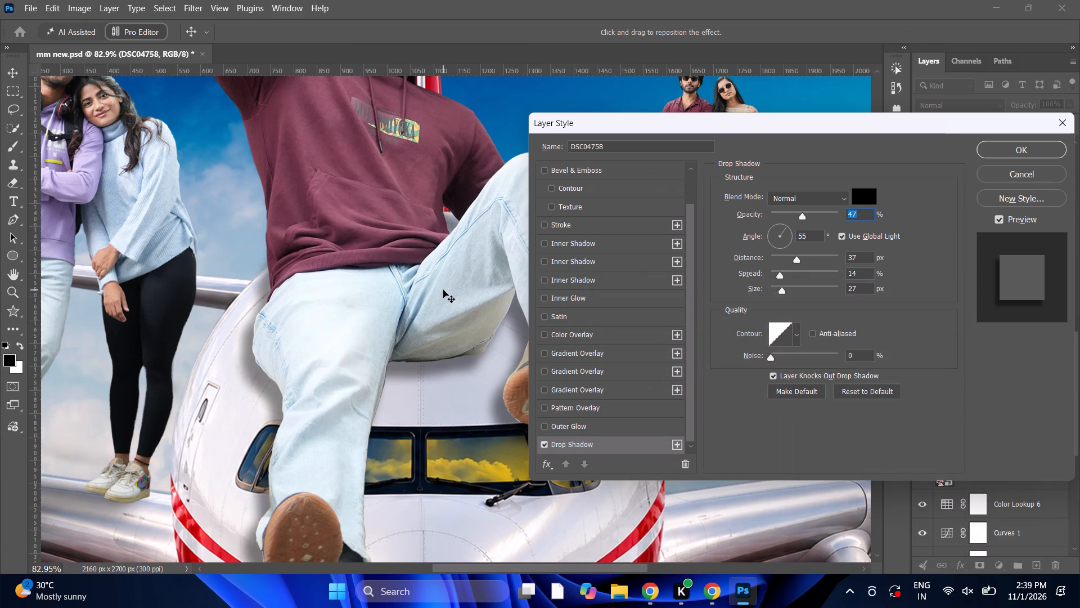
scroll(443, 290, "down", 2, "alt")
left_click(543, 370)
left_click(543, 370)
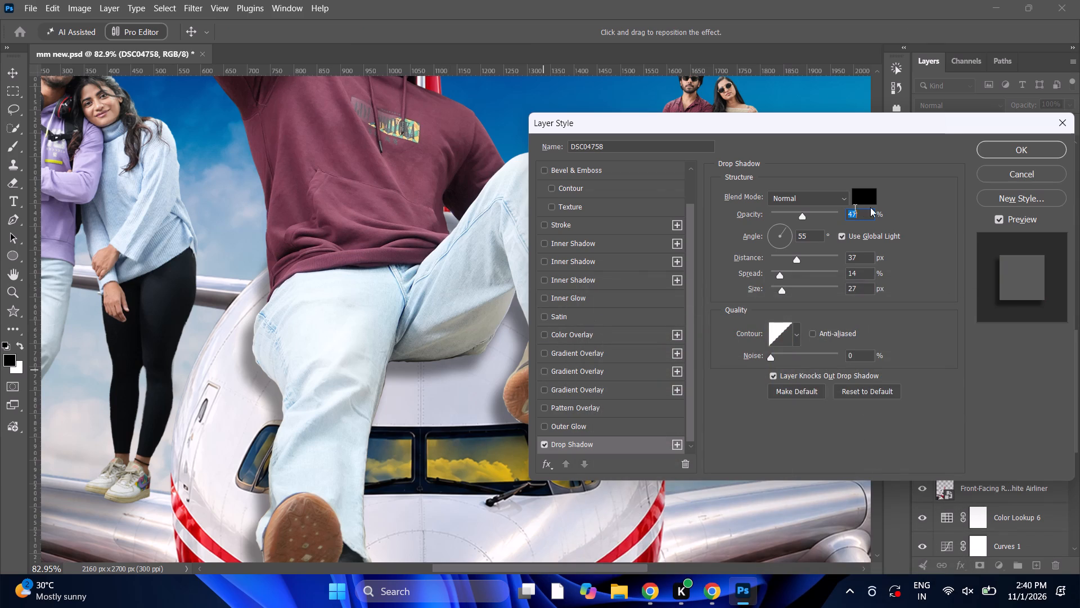
Set the DSC04758 drop shadow's distance to 47 px and its opacity to 96%.
left_click(817, 257)
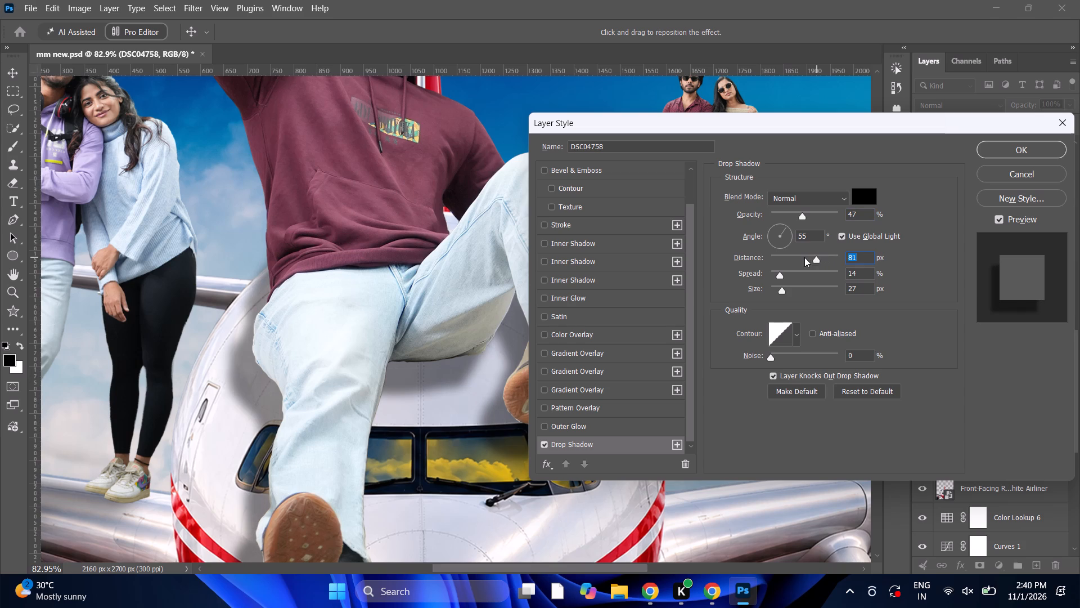
left_click(804, 257)
left_click_drag(804, 214, 813, 214)
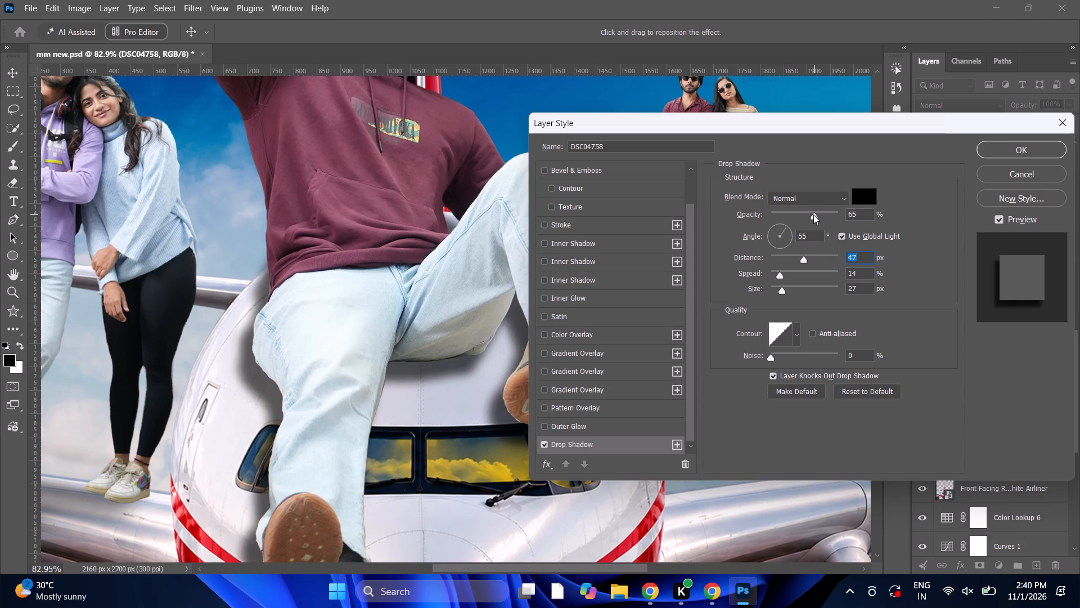
left_click_drag(813, 214, 836, 214)
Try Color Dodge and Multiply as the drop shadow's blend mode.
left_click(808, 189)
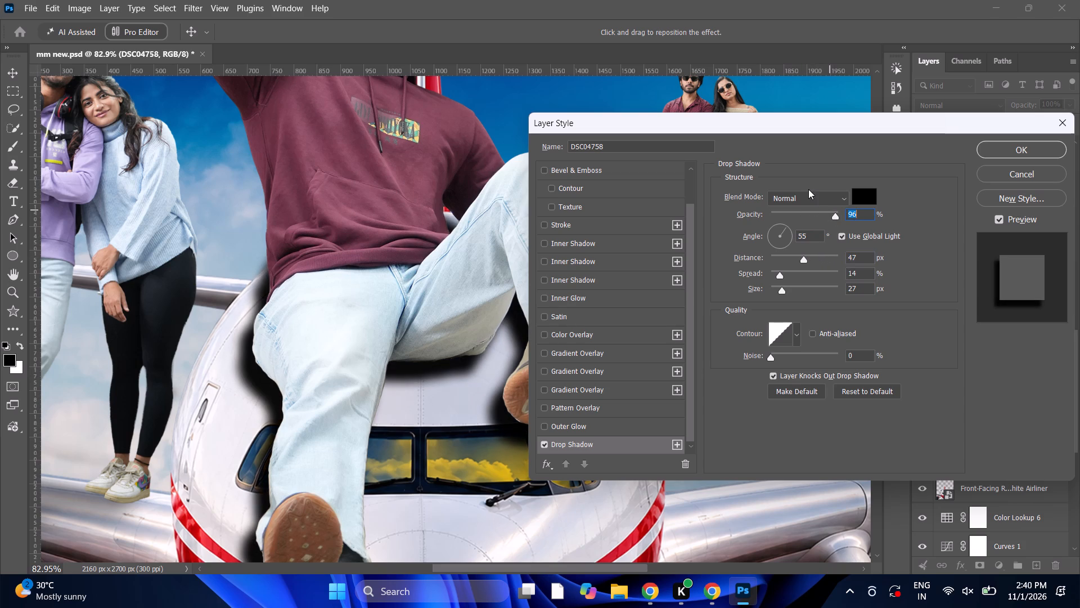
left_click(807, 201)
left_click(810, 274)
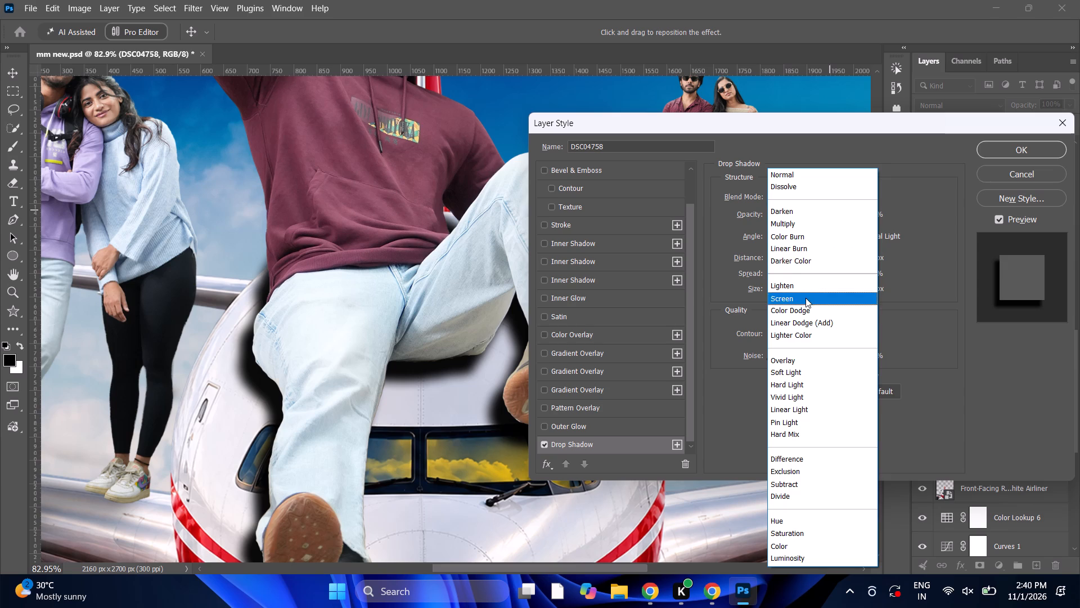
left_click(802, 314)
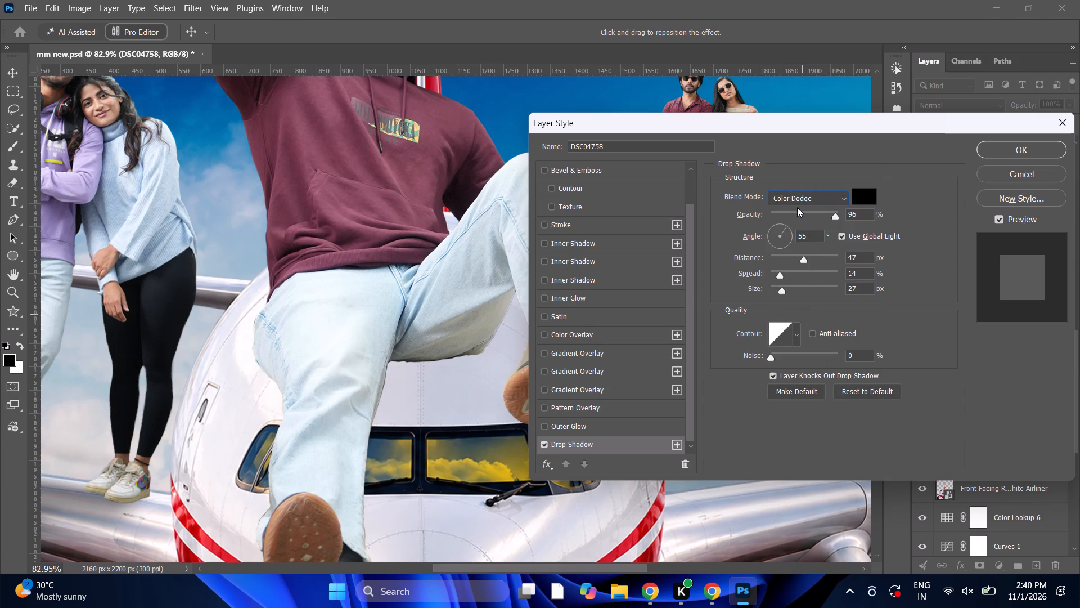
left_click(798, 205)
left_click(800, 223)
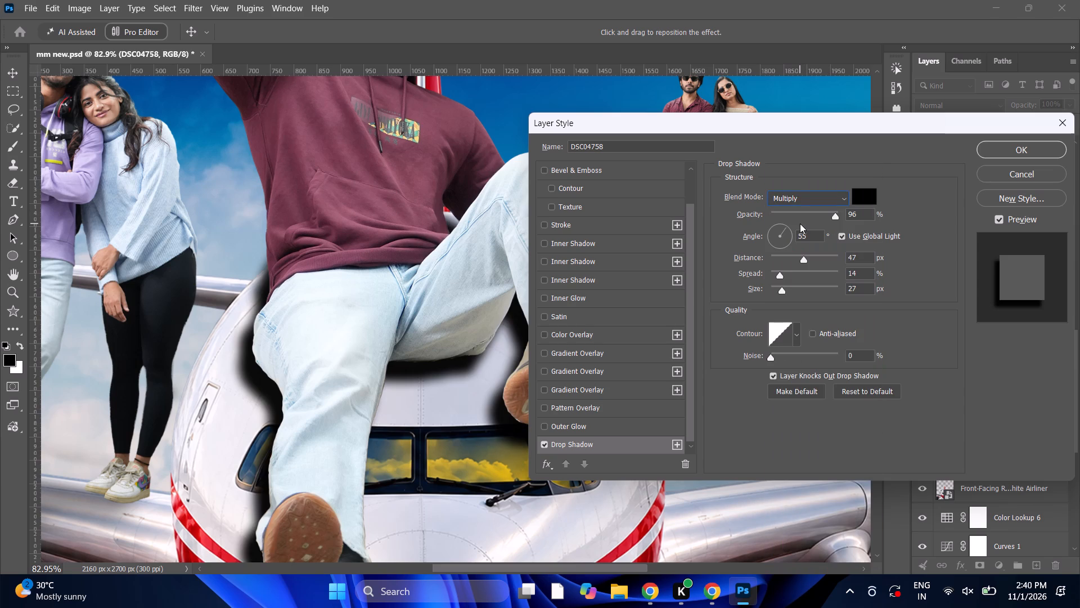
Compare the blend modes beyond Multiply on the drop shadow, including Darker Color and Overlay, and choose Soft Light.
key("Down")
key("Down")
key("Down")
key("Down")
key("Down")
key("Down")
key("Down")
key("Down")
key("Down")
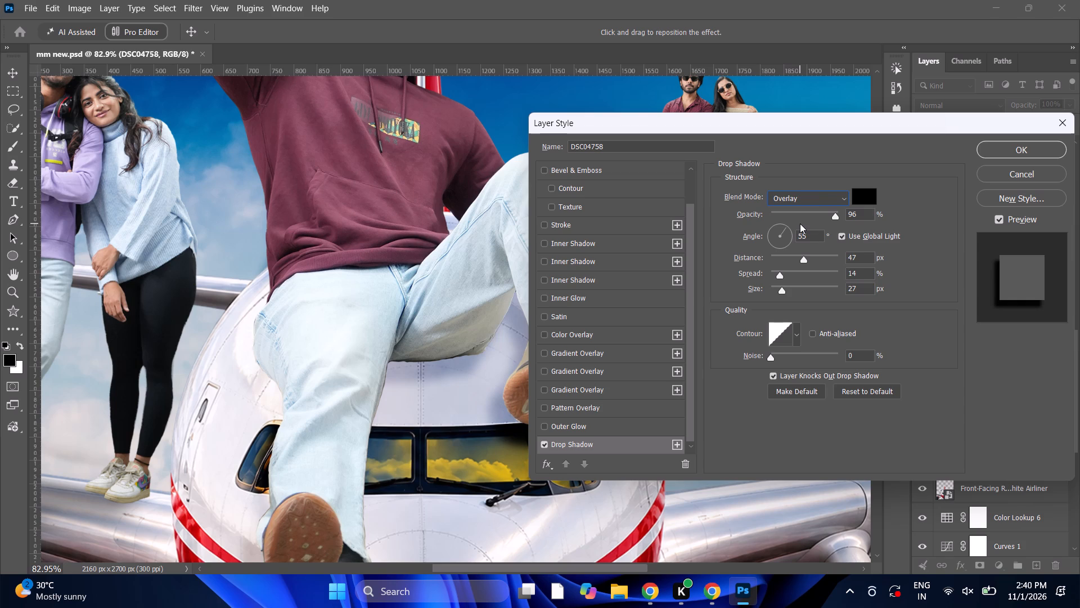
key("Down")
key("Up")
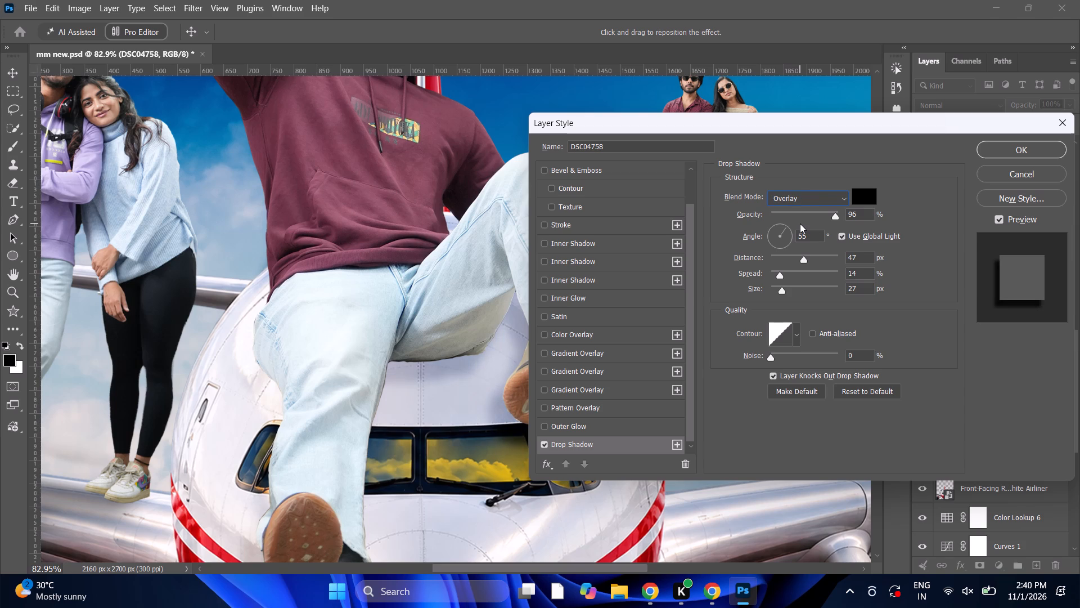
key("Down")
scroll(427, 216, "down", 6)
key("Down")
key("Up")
Move the Layer Style window clear of the artwork and examine the shadow's effect on the whole poster.
left_click_drag(937, 121, 746, 454)
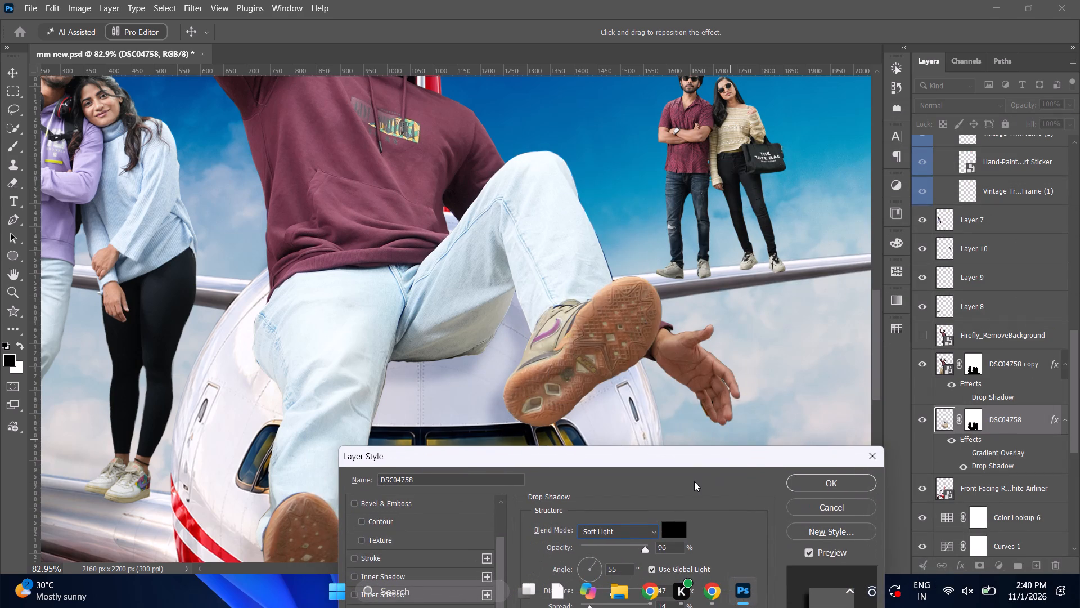
key("ctrl+minus")
key("ctrl+minus")
key("ctrl+minus")
key("ctrl+minus")
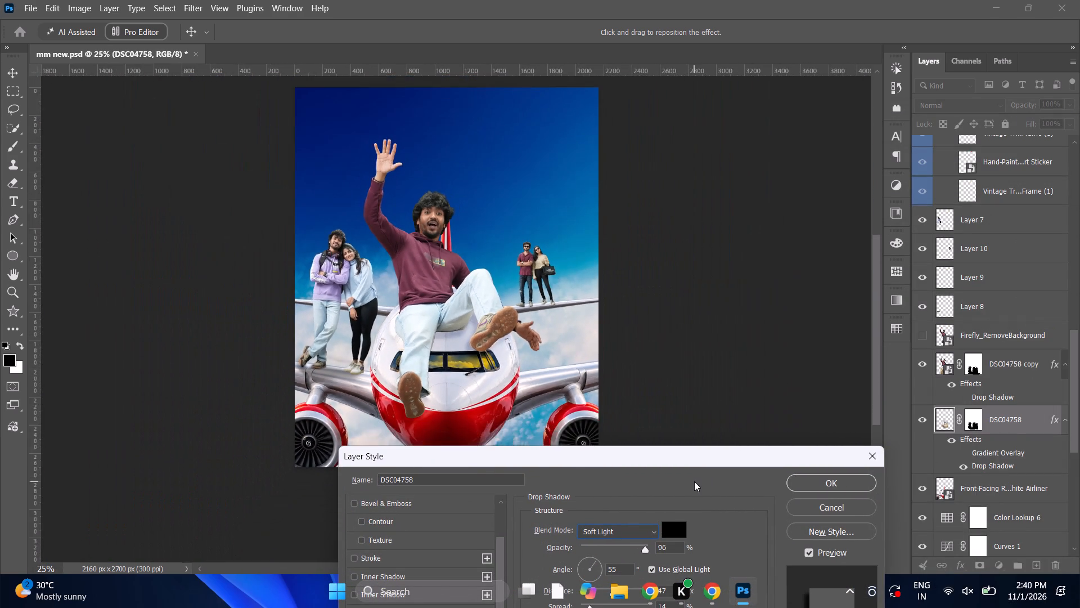
key("ctrl+minus")
key("ctrl+plus")
scroll(573, 410, "down", 6)
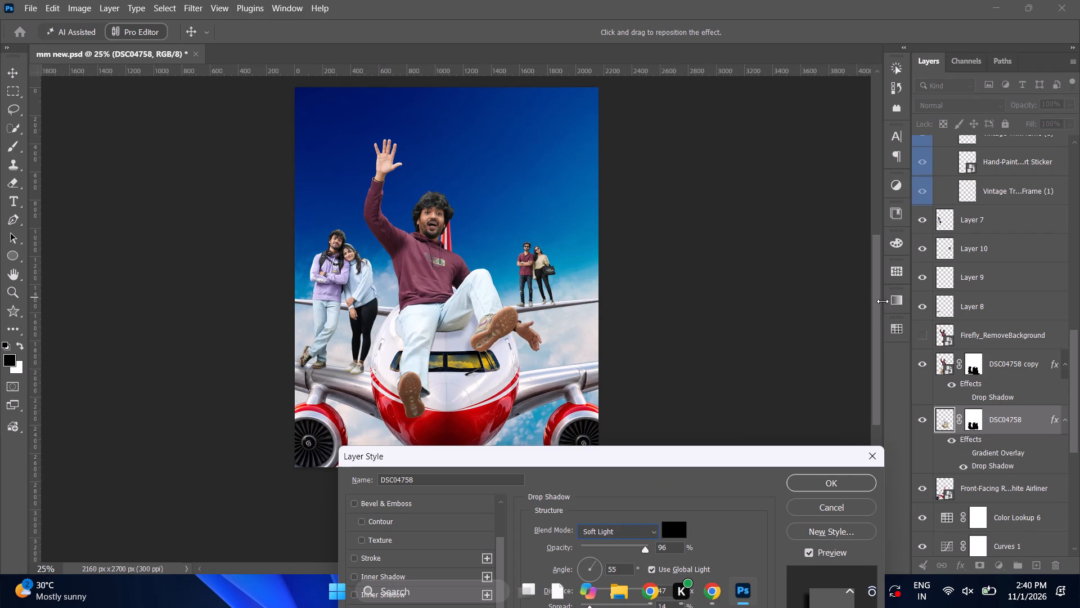
left_click_drag(876, 308, 880, 362)
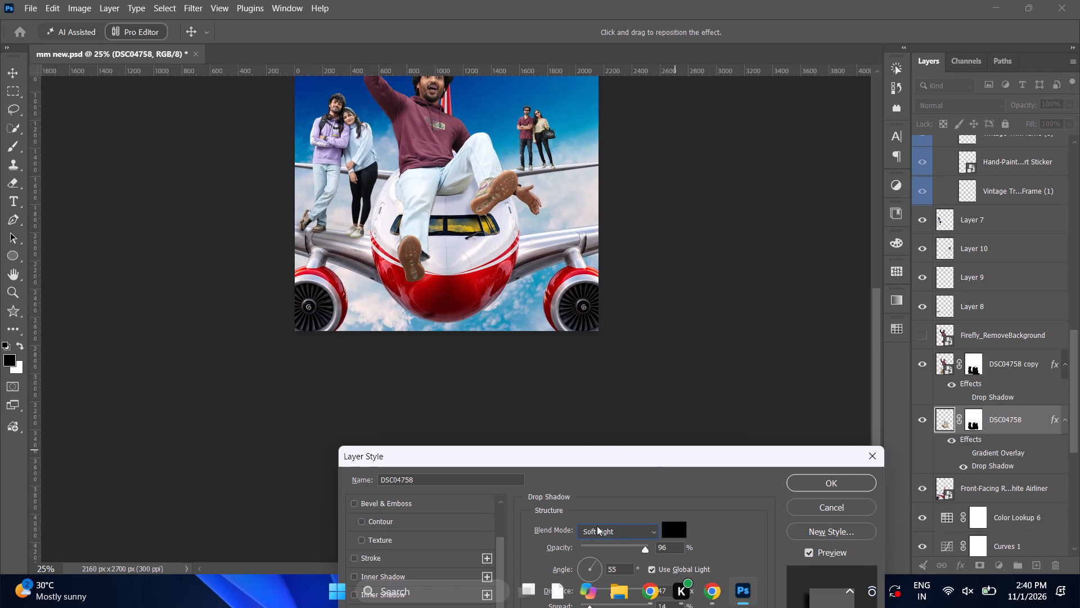
Set the DSC04758 drop shadow's opacity to 100% and its blend mode to Overlay.
left_click(624, 549)
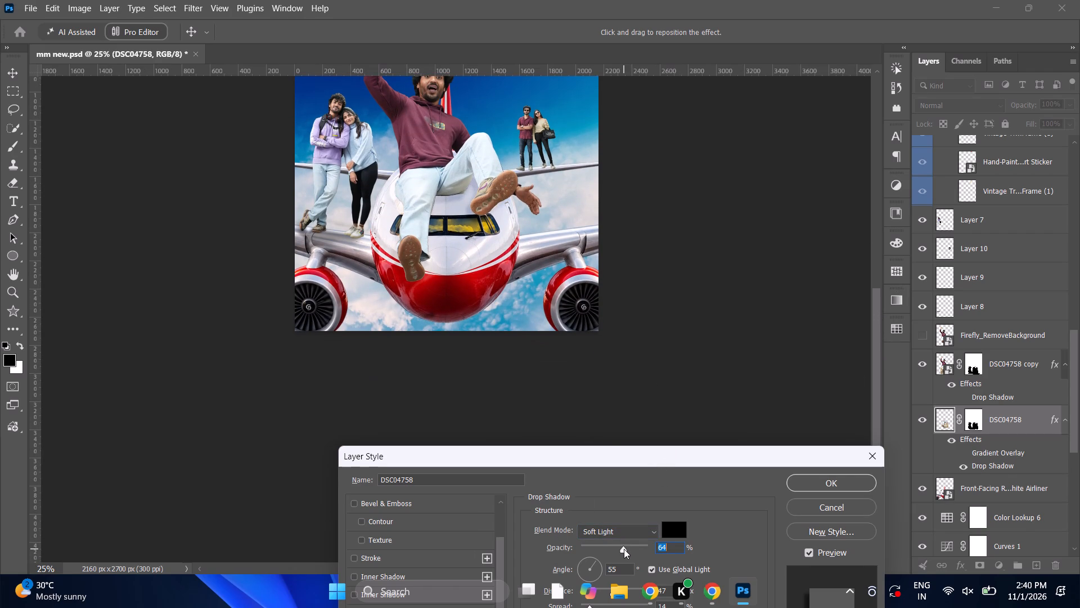
left_click_drag(637, 552, 672, 553)
left_click(634, 524)
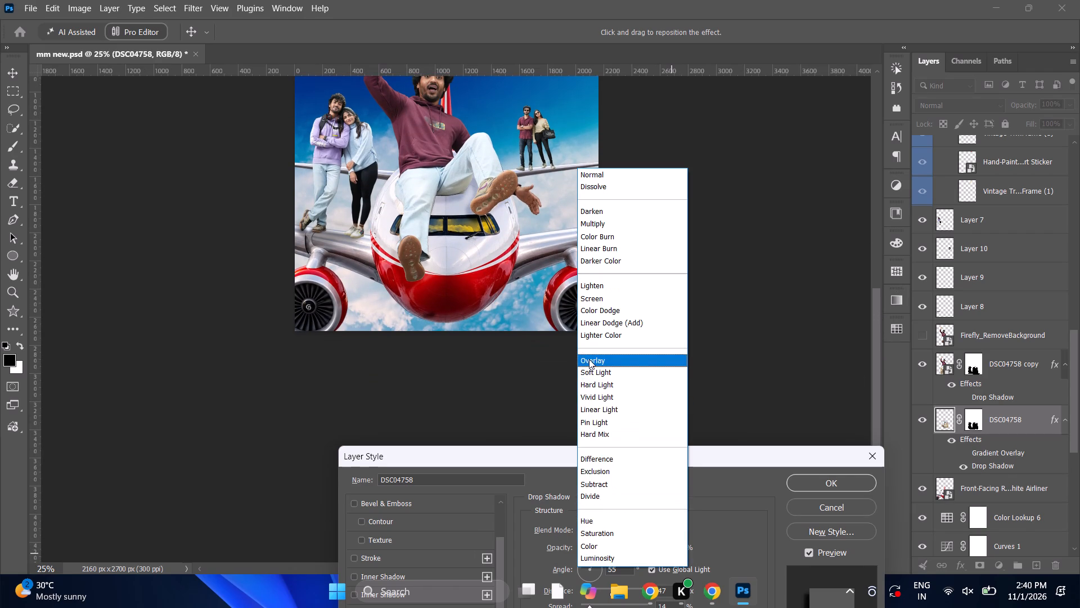
left_click(589, 359)
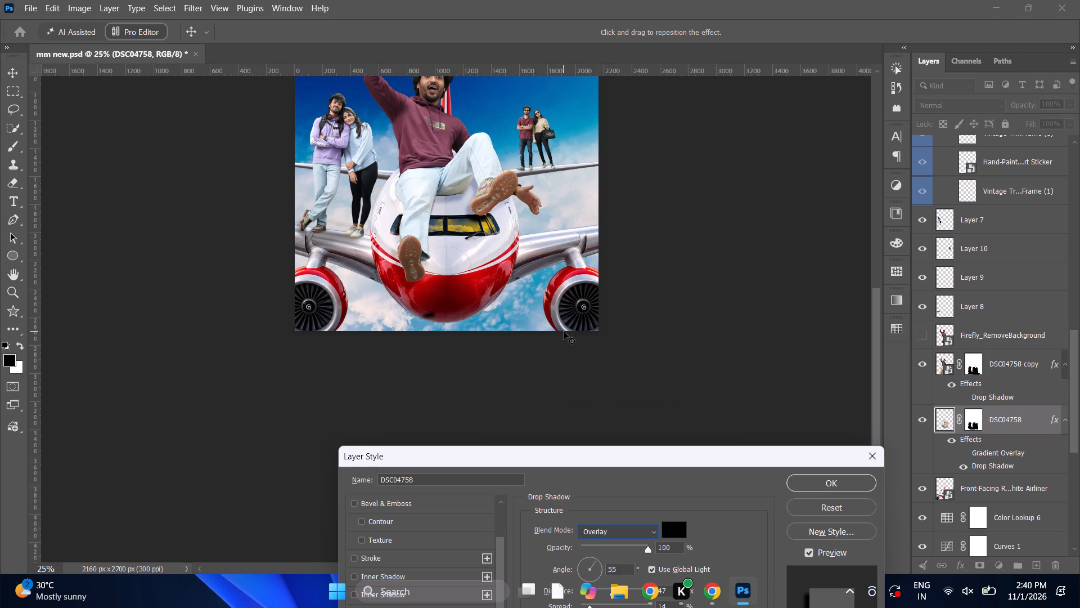
Apply the drop shadow settings to the DSC04758 layer and duplicate the layer.
scroll(564, 332, "down", 5, "alt")
key("Return")
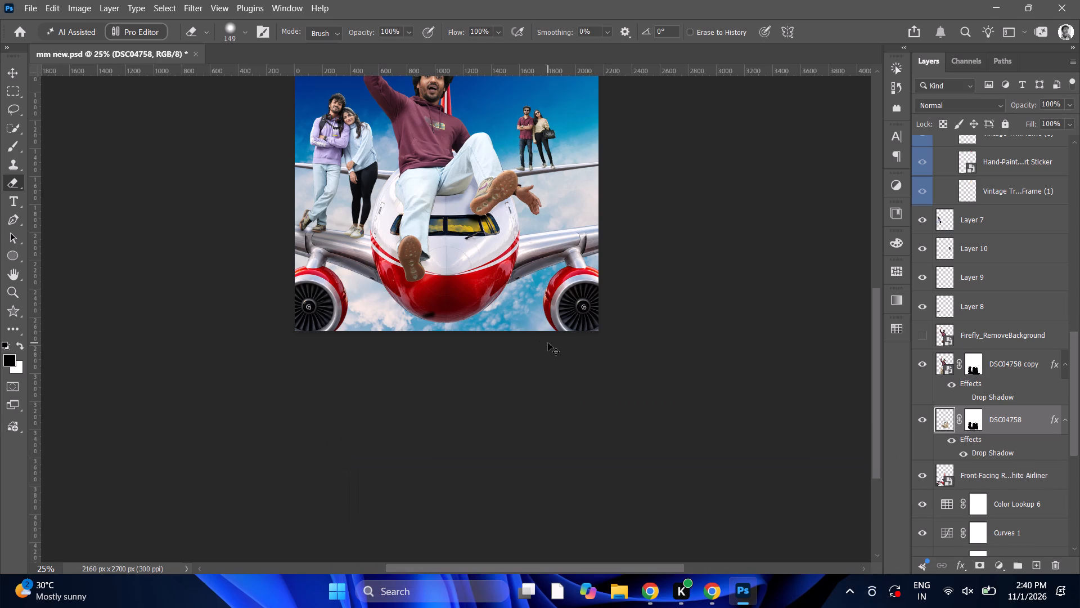
key("ctrl+j")
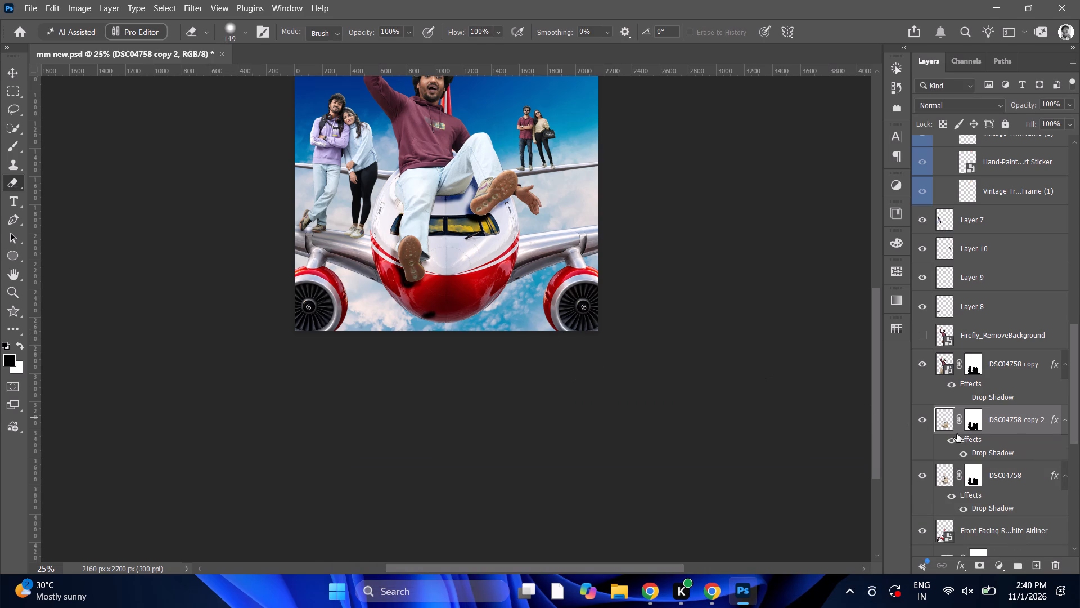
Set the DSC04758 copy 2 drop shadow to Normal blend mode at 29% opacity.
double_click(982, 450)
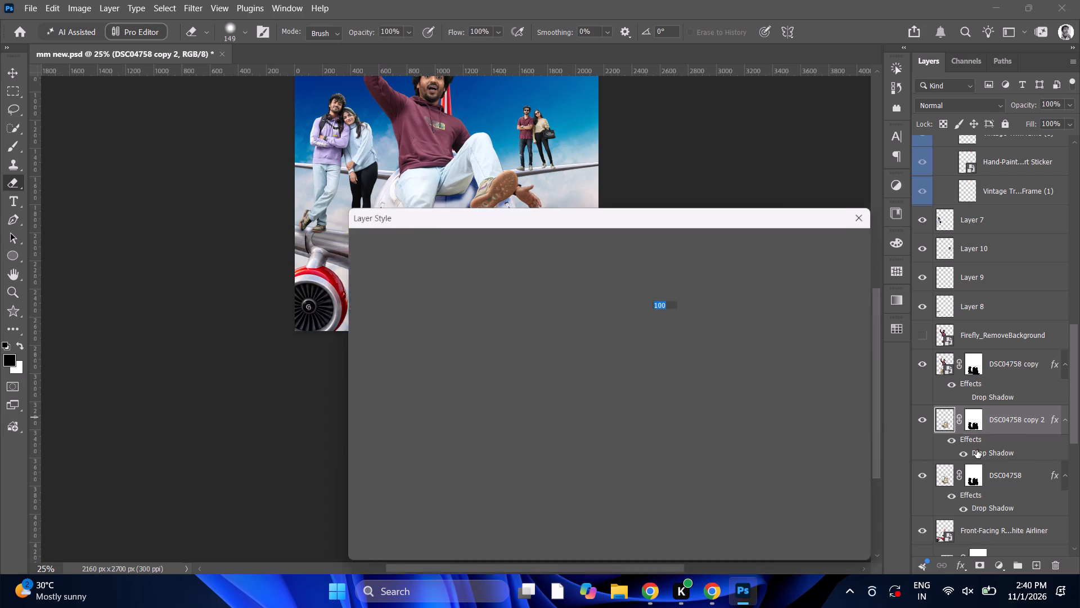
left_click(637, 288)
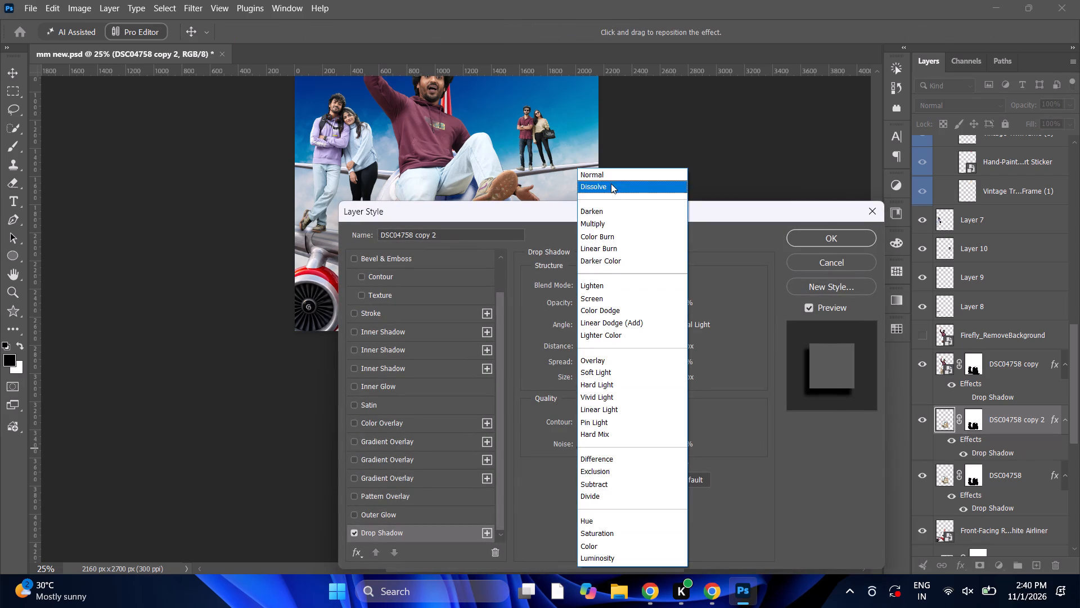
left_click(614, 177)
left_click_drag(679, 219, 937, 288)
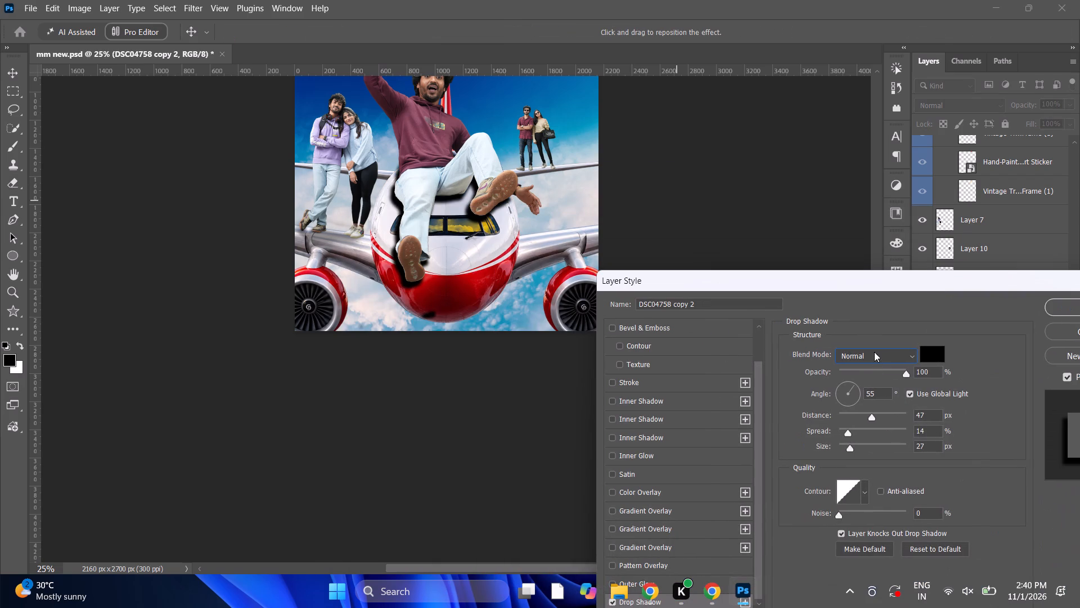
left_click(880, 374)
left_click(874, 372)
left_click(864, 370)
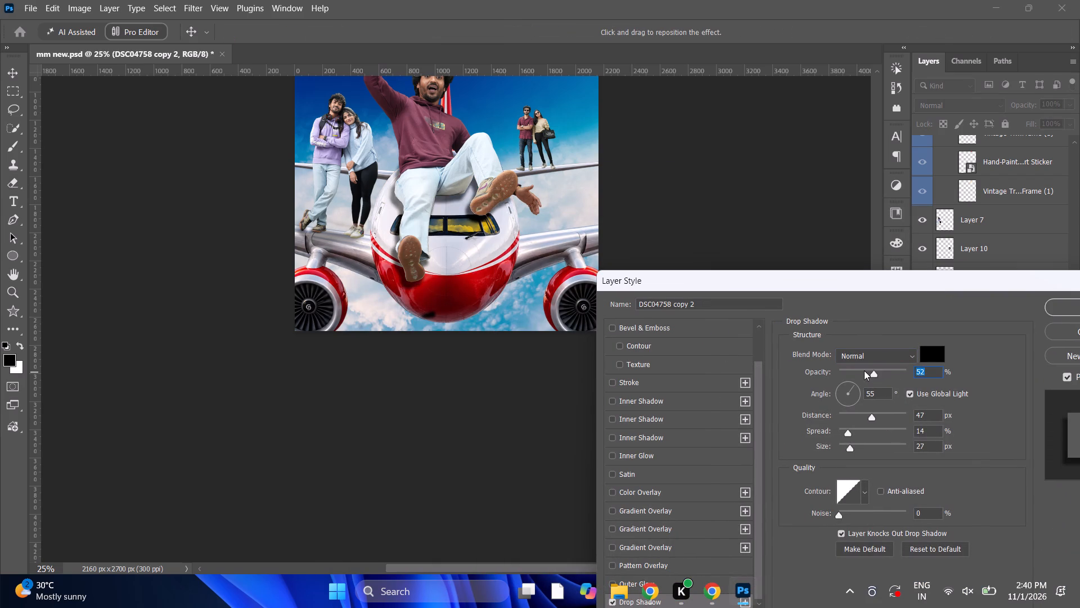
left_click(856, 368)
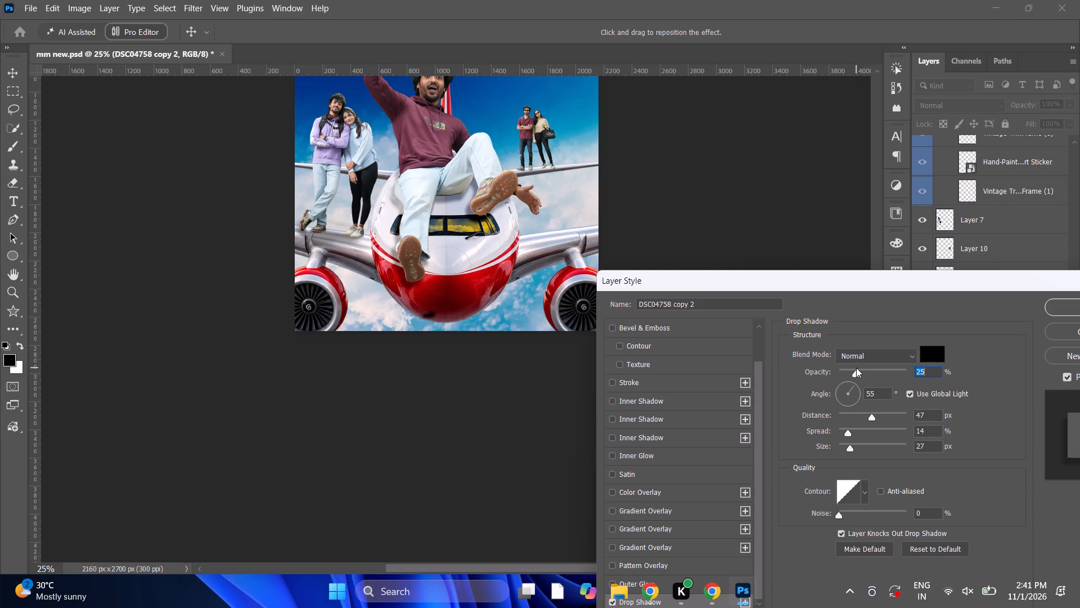
left_click(867, 369)
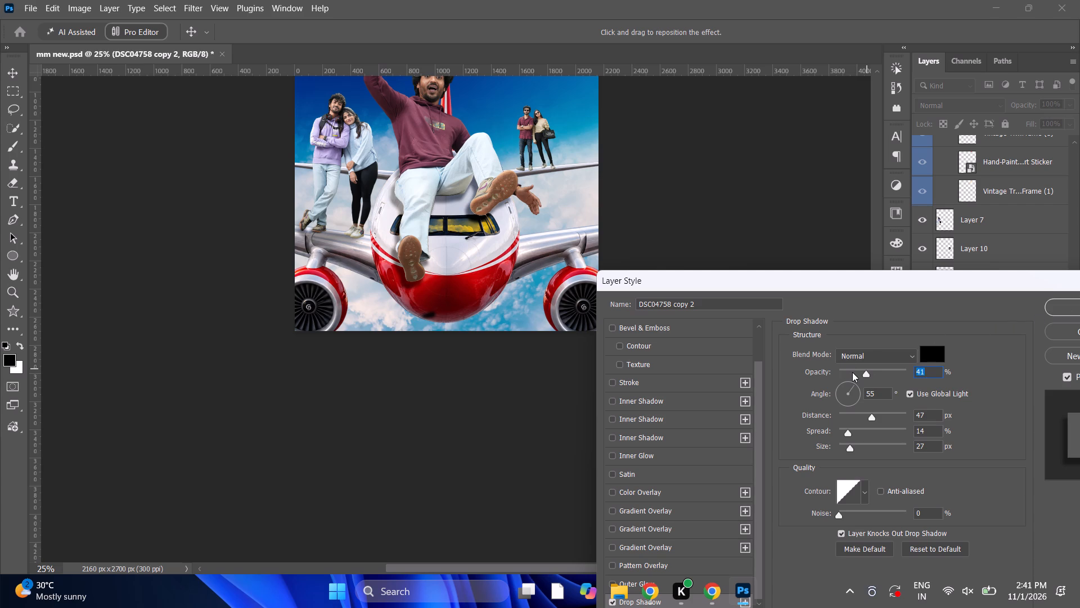
left_click(852, 372)
left_click(862, 370)
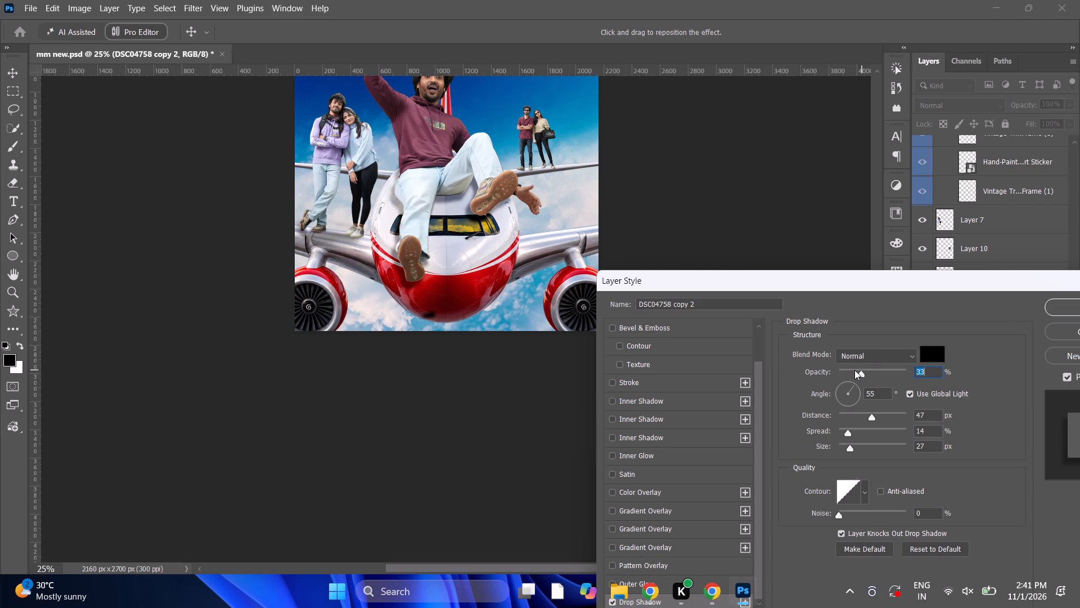
left_click(854, 370)
left_click(859, 371)
left_click(1079, 316)
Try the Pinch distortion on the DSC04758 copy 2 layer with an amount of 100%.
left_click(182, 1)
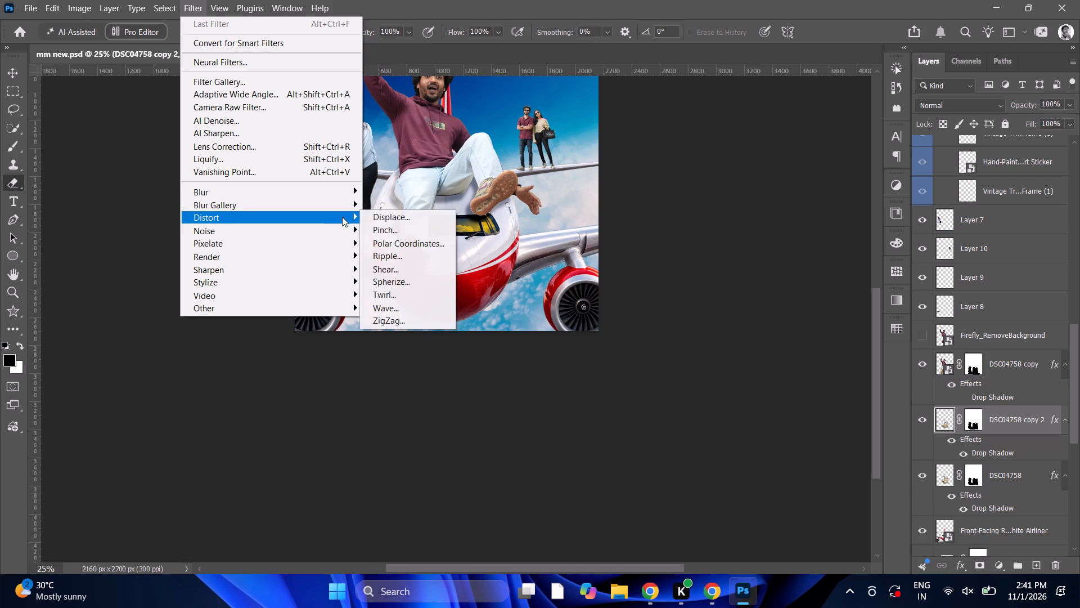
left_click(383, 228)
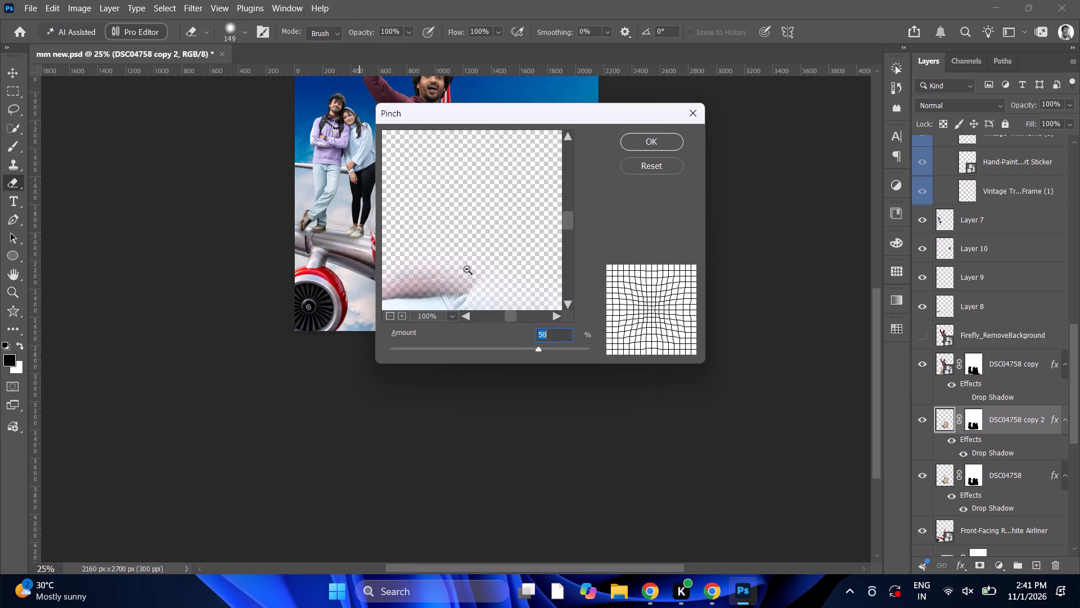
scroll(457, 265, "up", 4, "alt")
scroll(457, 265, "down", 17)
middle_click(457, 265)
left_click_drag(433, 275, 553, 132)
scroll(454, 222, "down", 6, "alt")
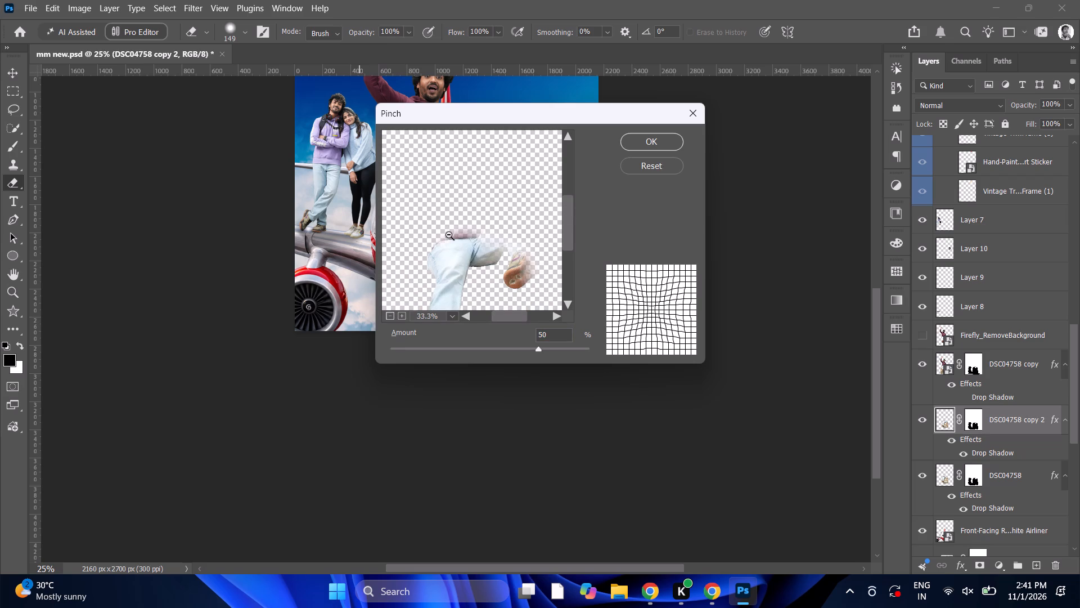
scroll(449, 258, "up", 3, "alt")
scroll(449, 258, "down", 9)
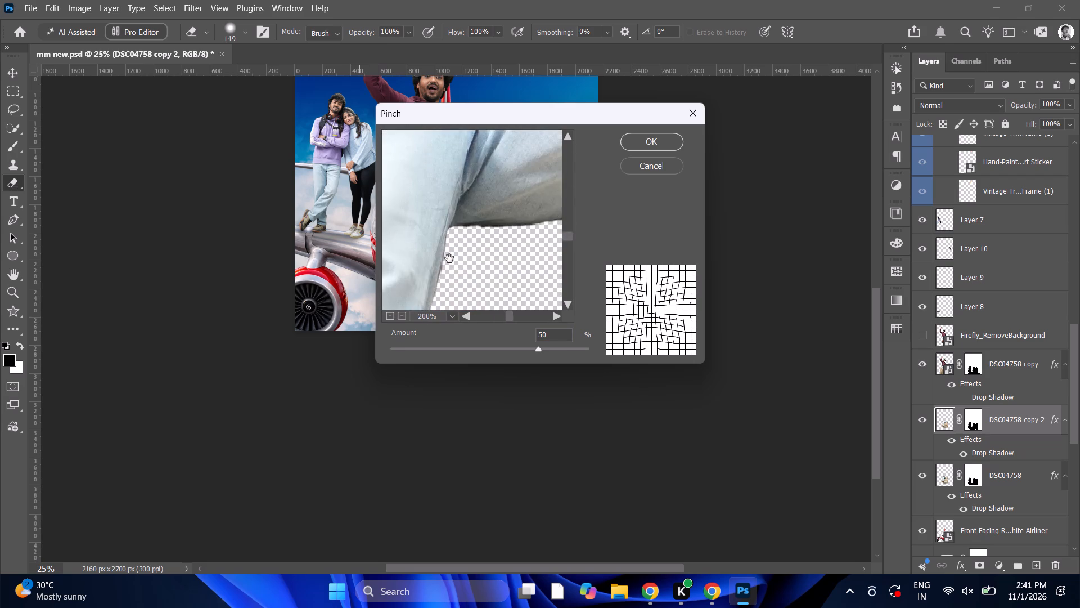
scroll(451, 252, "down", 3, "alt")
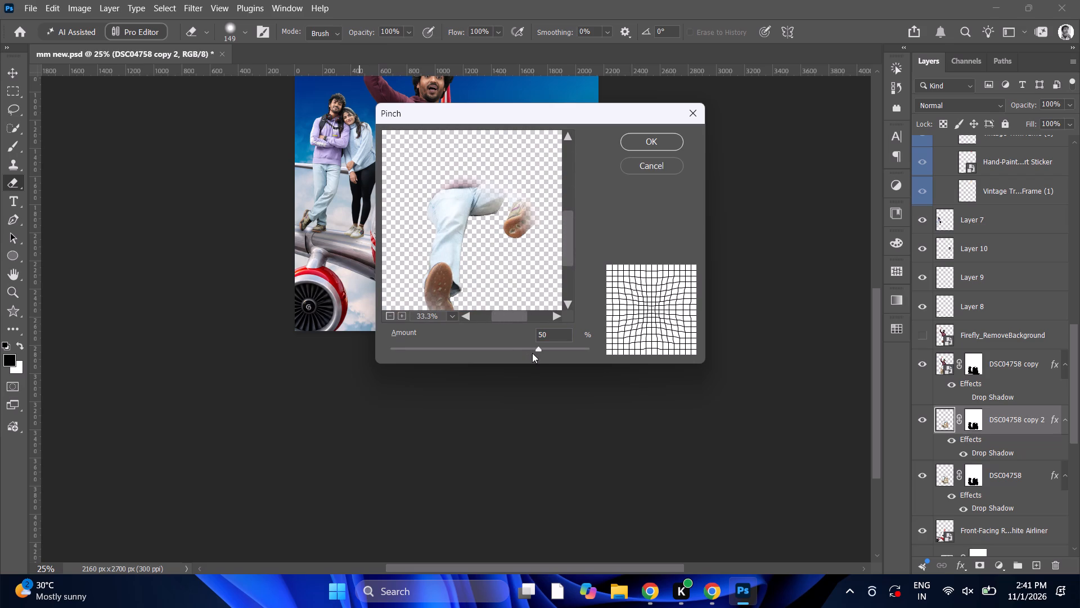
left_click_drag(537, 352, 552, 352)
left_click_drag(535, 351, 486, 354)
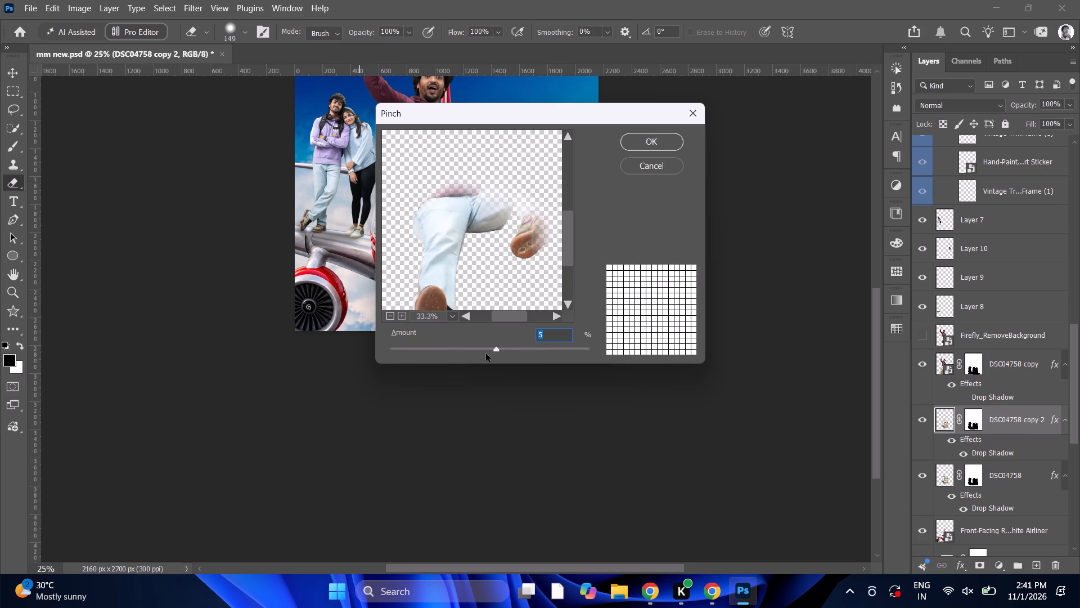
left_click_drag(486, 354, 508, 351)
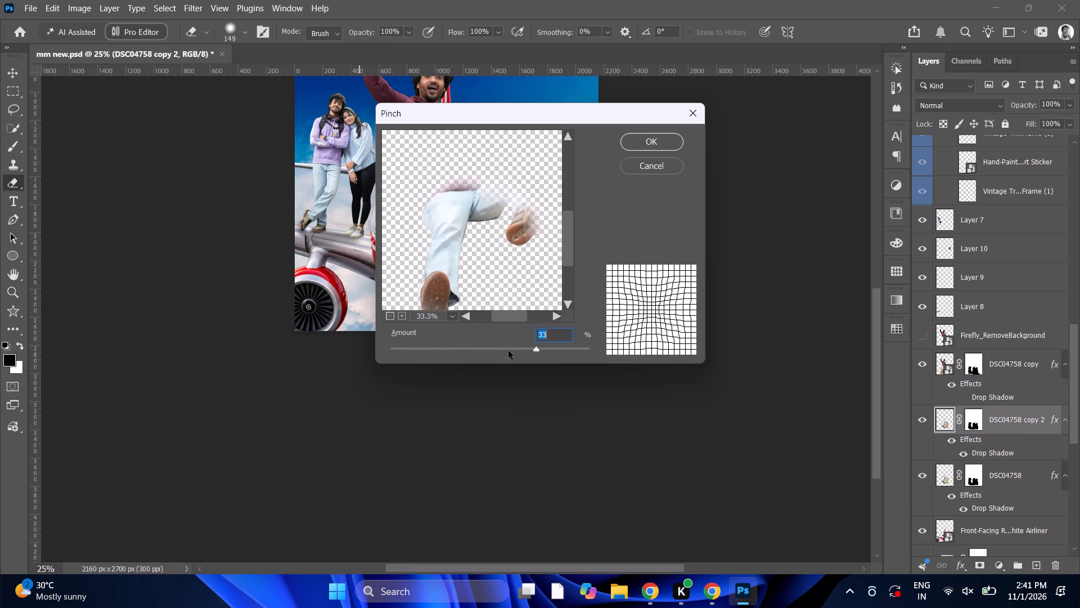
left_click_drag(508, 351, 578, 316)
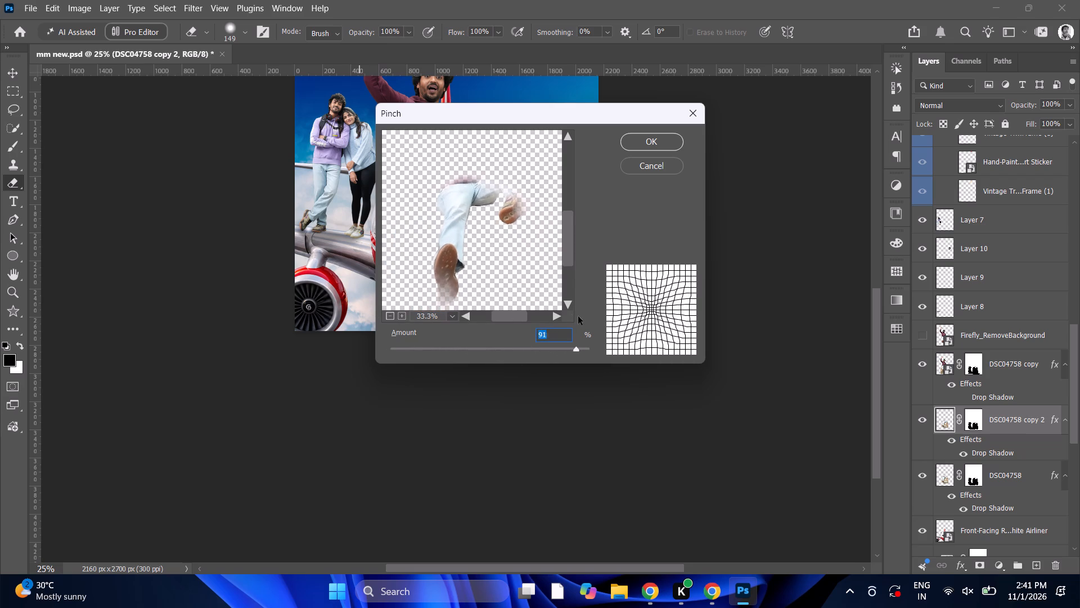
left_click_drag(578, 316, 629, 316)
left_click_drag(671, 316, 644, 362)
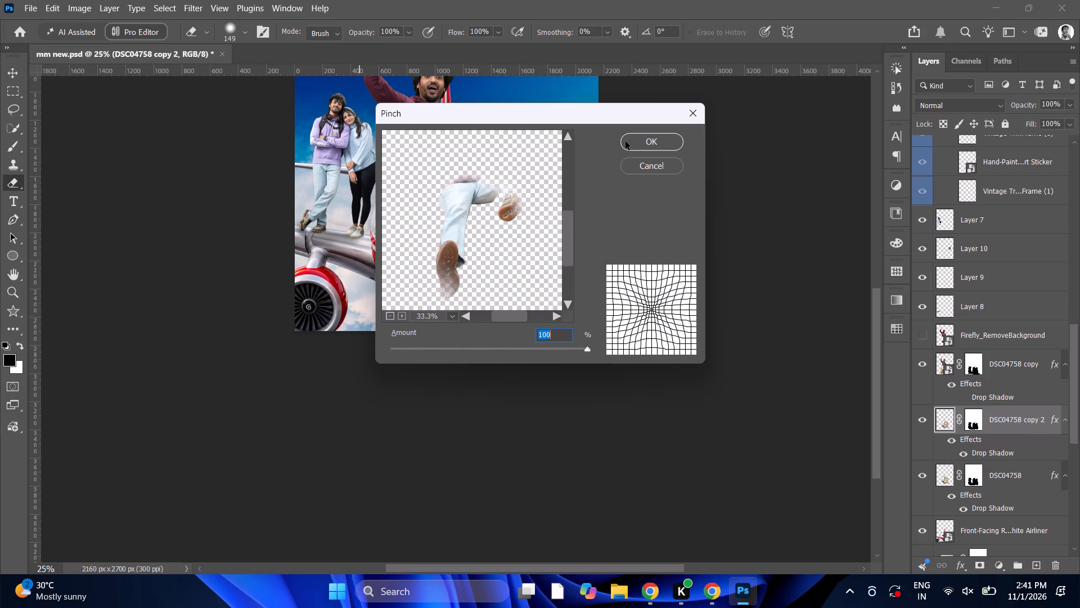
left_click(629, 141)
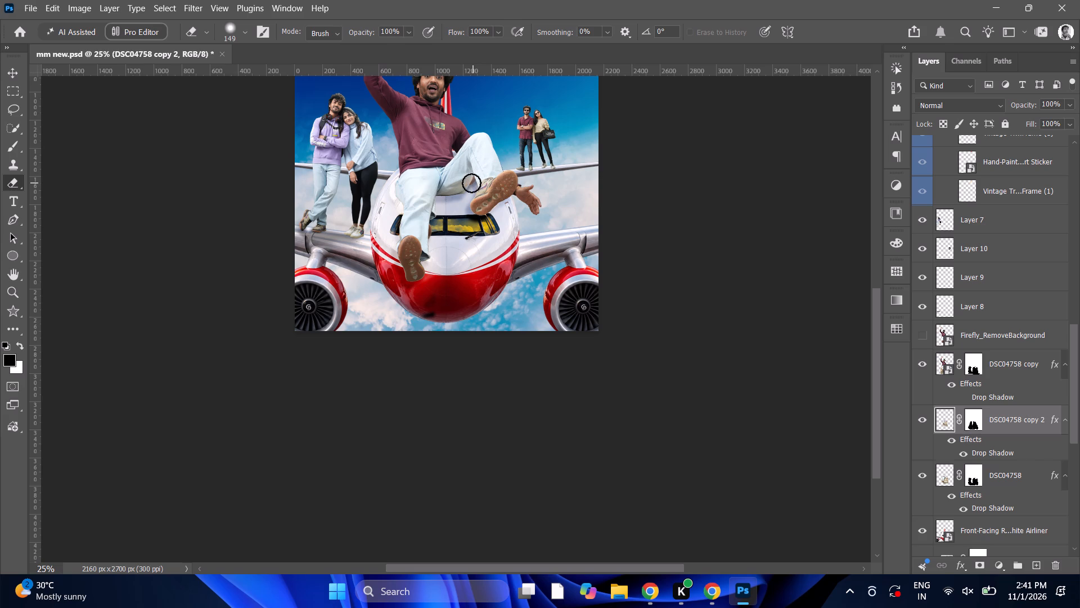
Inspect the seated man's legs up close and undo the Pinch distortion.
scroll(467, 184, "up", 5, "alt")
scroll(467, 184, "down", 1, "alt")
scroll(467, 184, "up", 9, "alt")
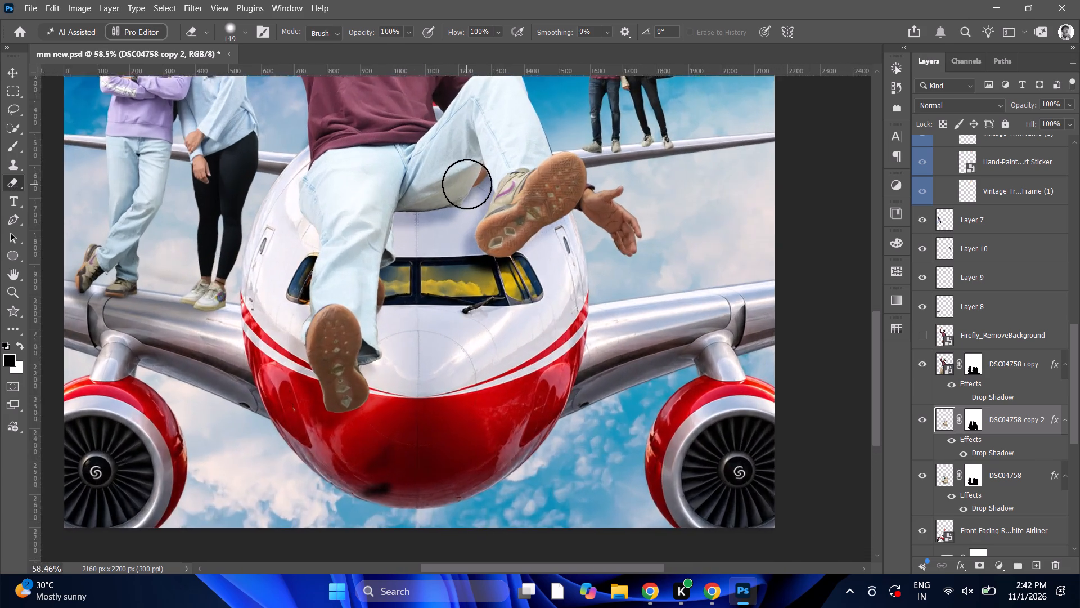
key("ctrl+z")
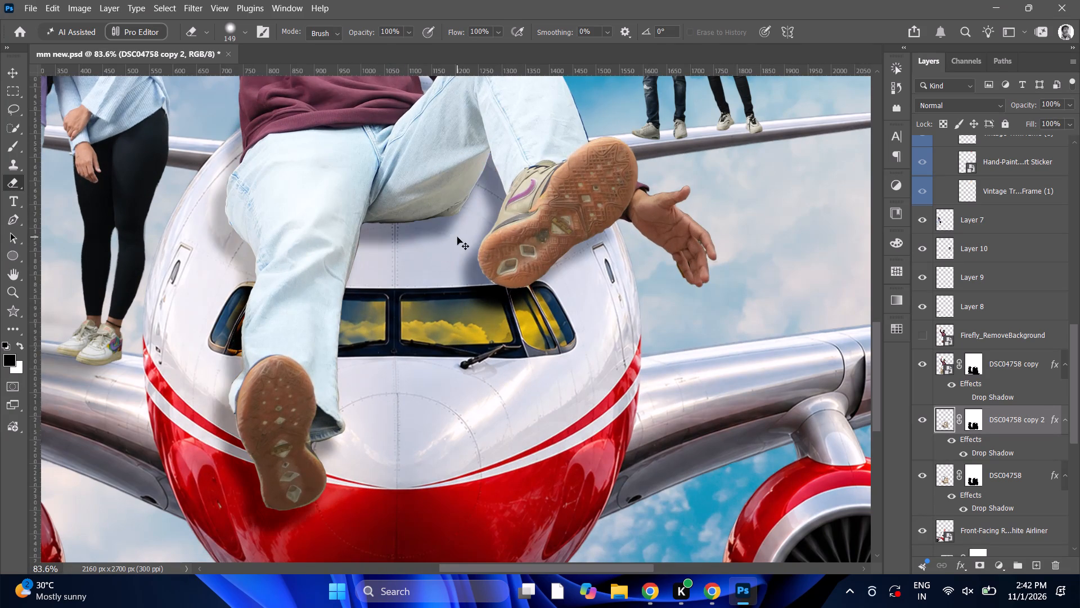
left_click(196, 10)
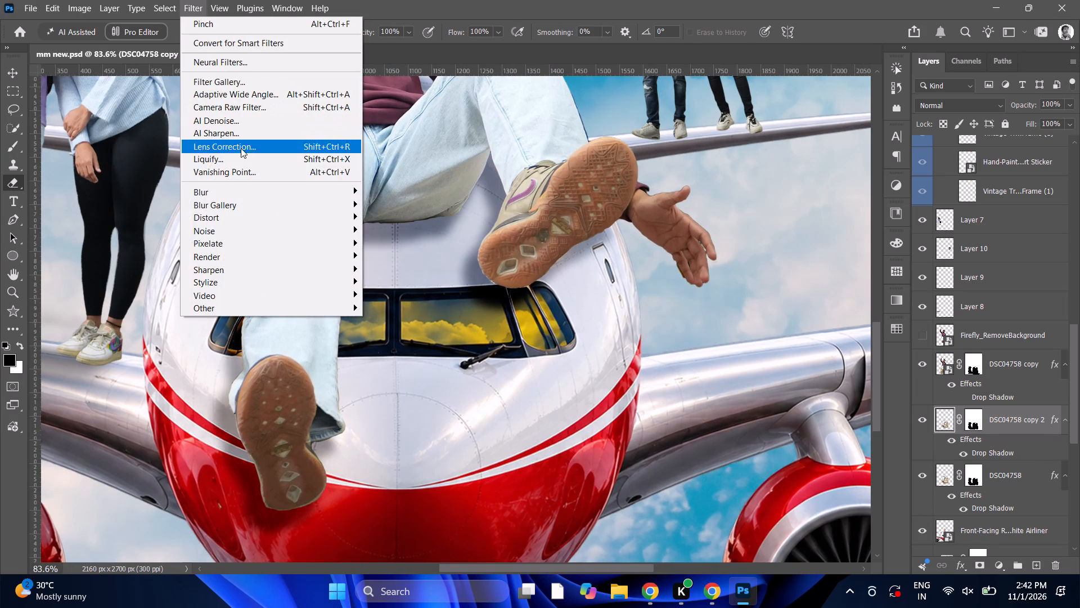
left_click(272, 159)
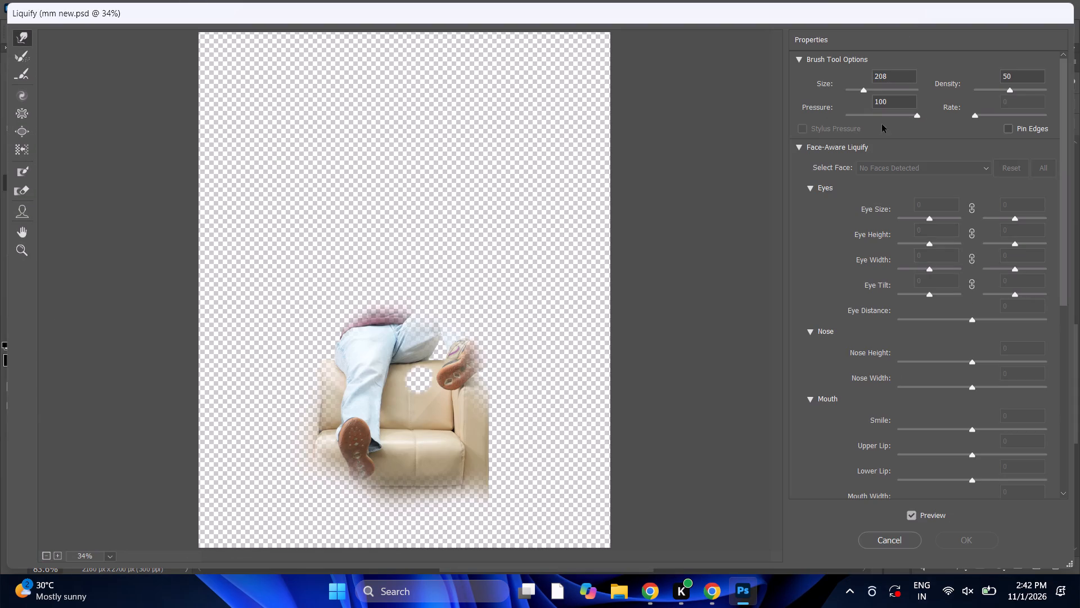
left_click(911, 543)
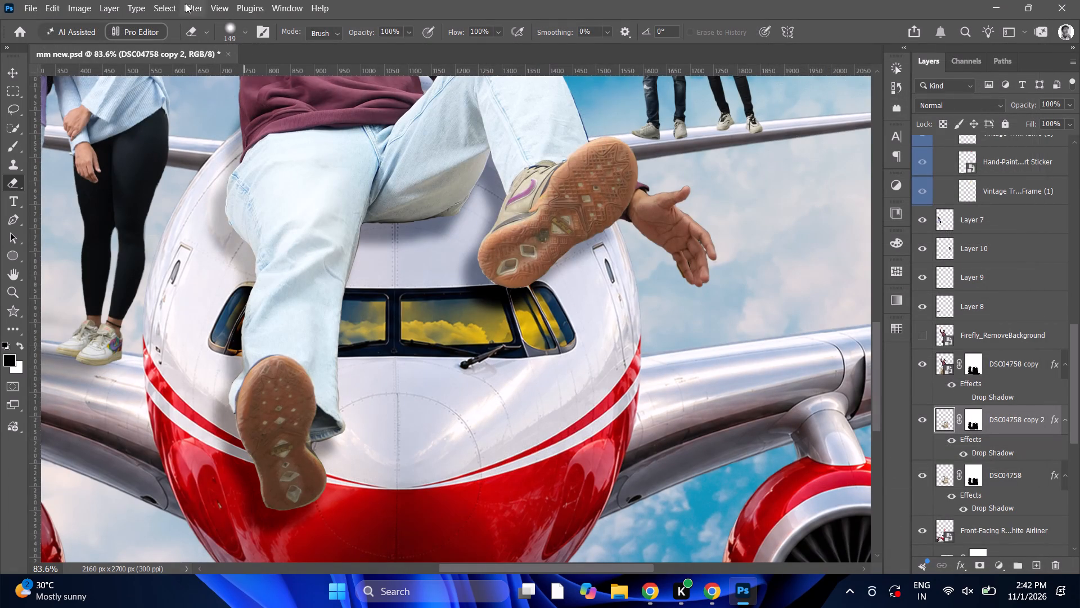
Apply a Motion Blur to the DSC04758 copy 2 layer with a 41° angle and 75-pixel distance.
left_click(186, 3)
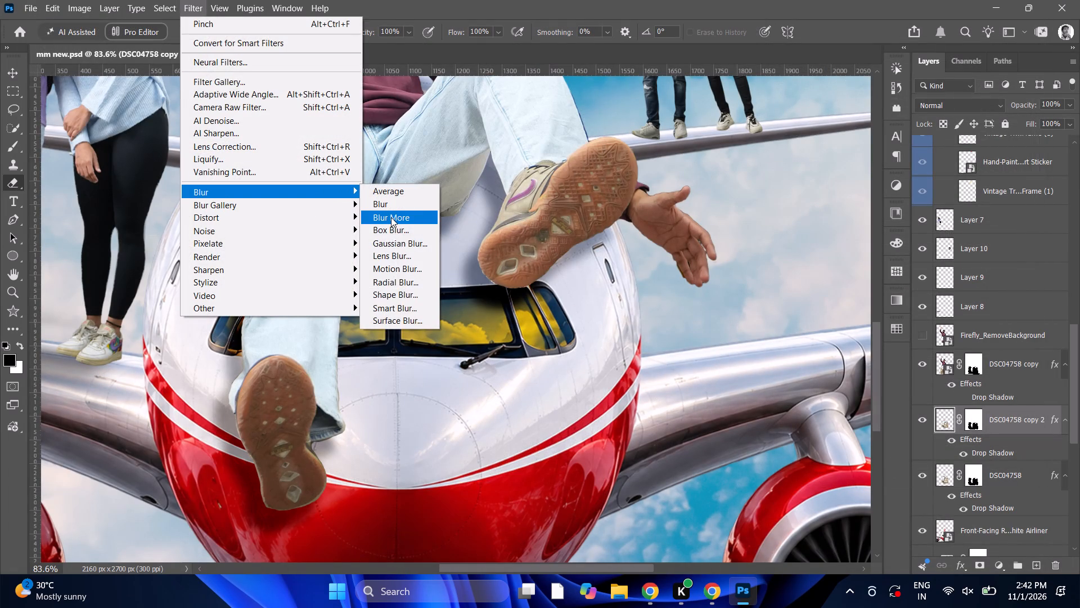
left_click(408, 264)
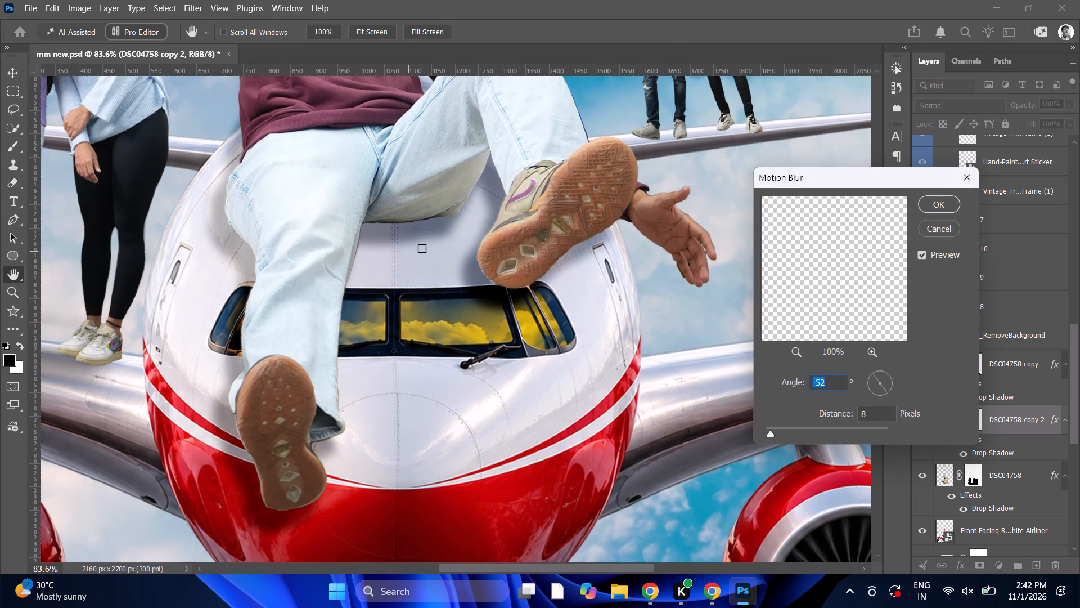
left_click(816, 429)
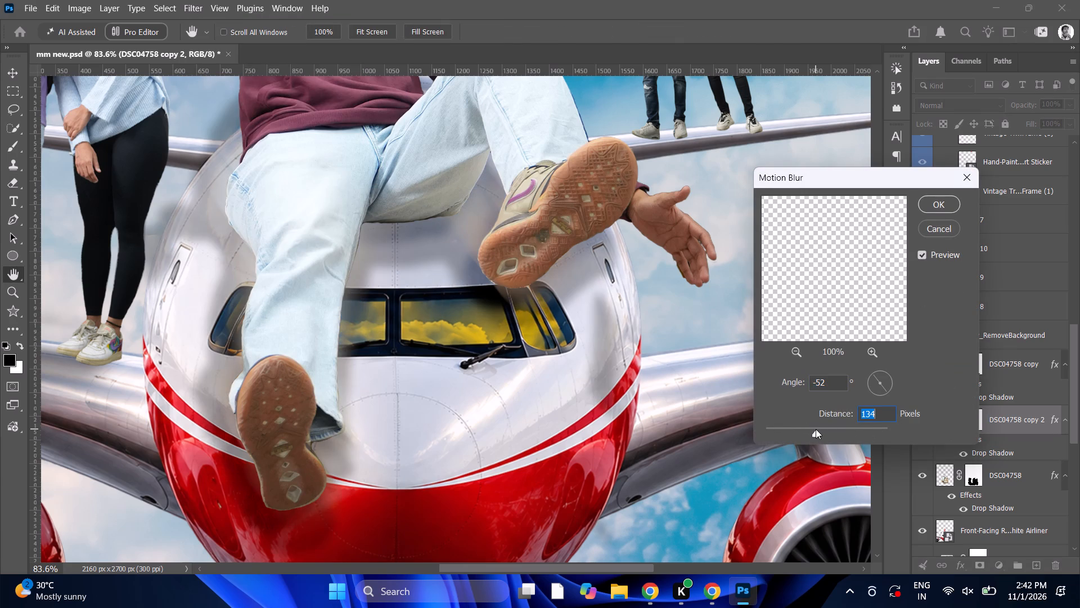
left_click(799, 419)
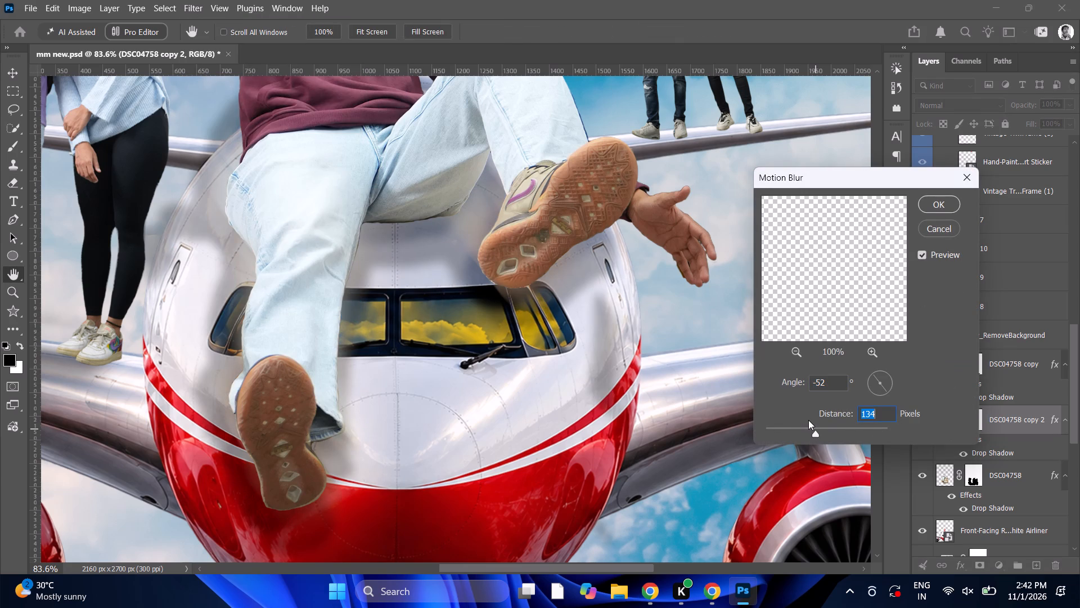
left_click(804, 428)
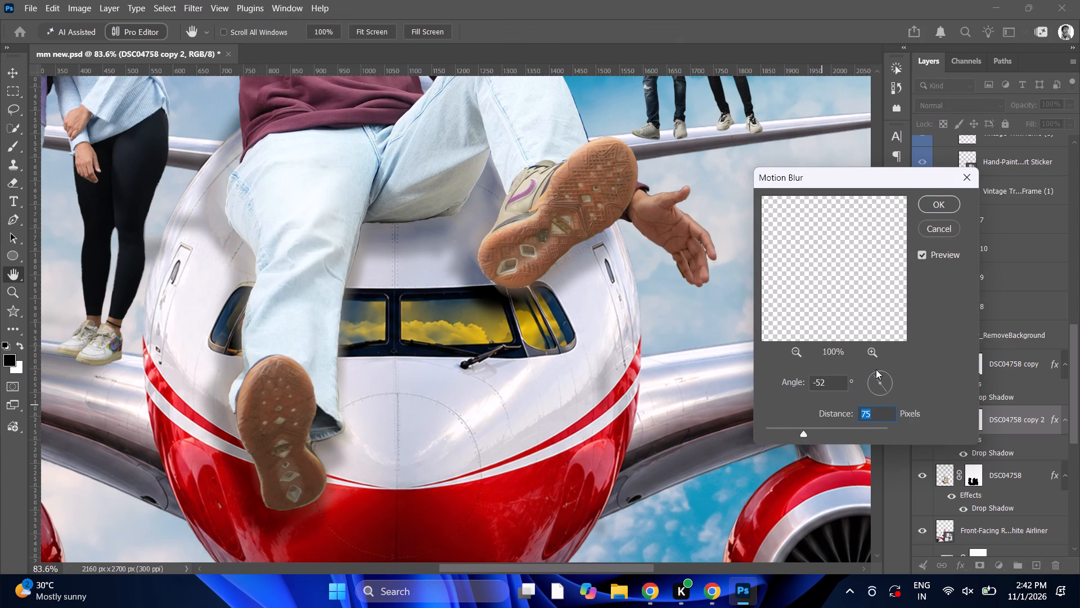
left_click(876, 369)
left_click(888, 375)
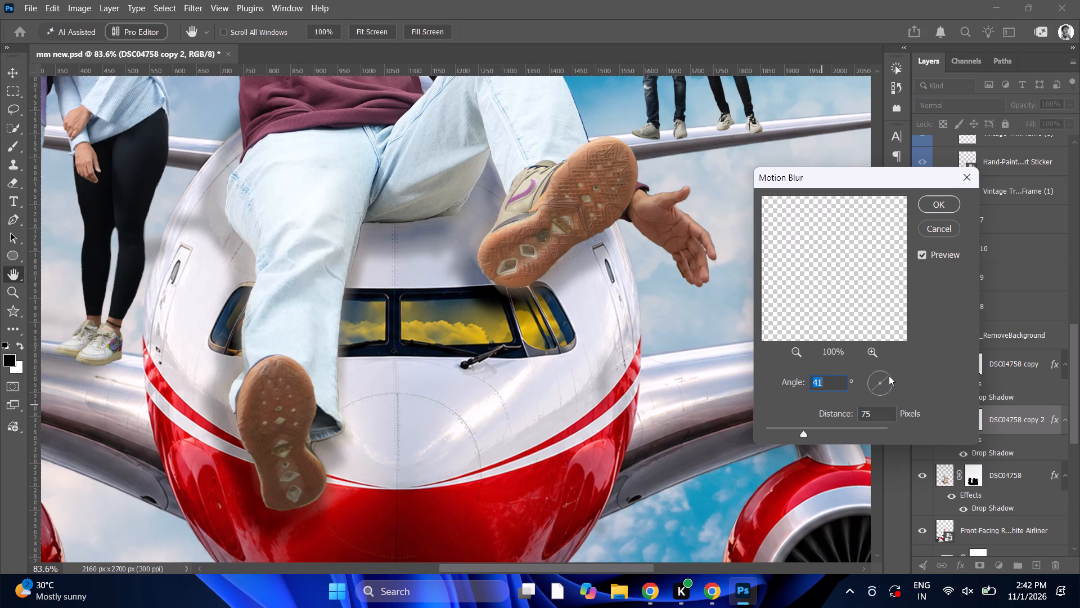
left_click(862, 375)
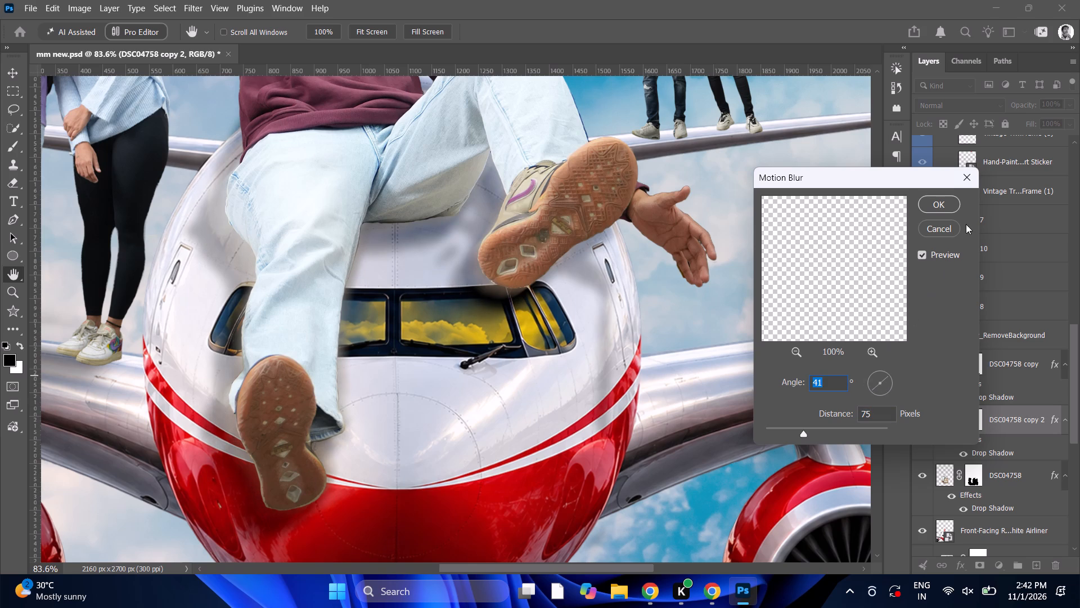
left_click(943, 199)
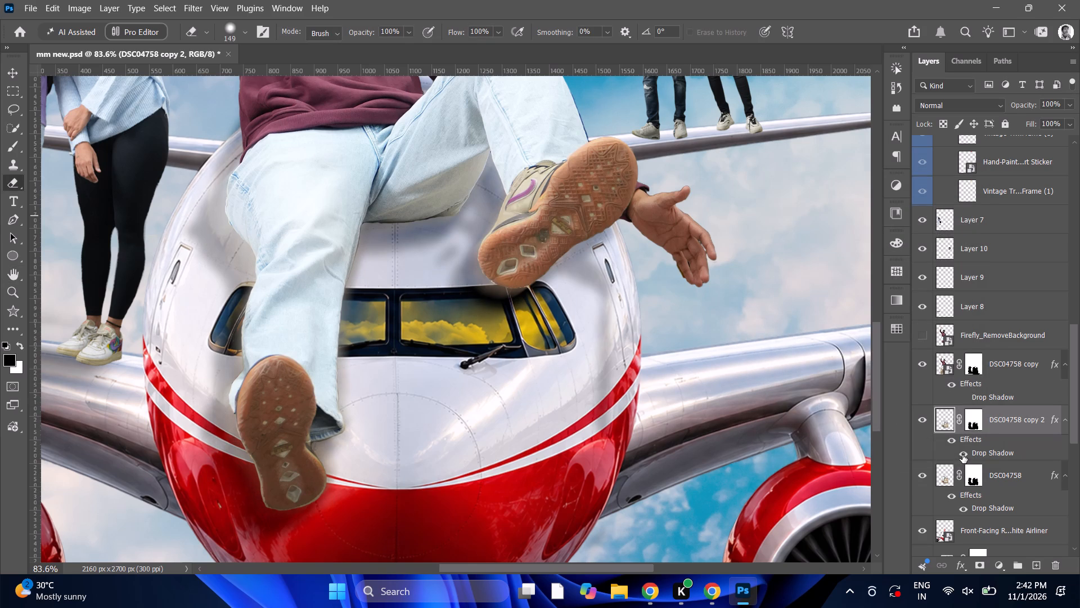
Compare the poster with and without the DSC04758 copy 2 drop shadow, and with the whole layer hidden.
left_click(962, 455)
left_click(962, 455)
scroll(668, 354, "down", 7, "alt")
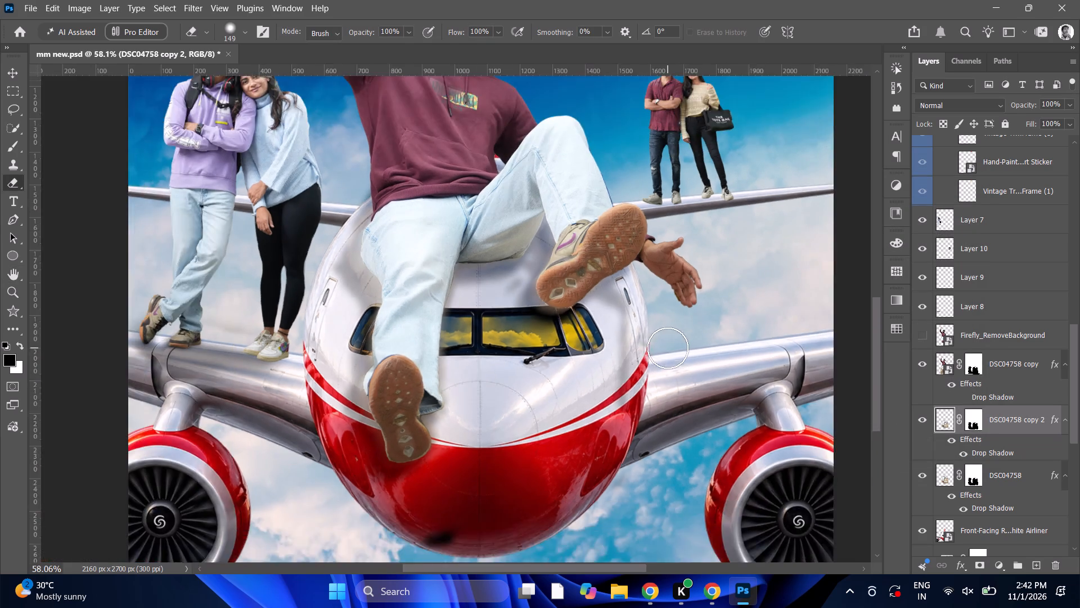
scroll(668, 348, "down", 6, "alt")
scroll(683, 330, "up", 4, "alt")
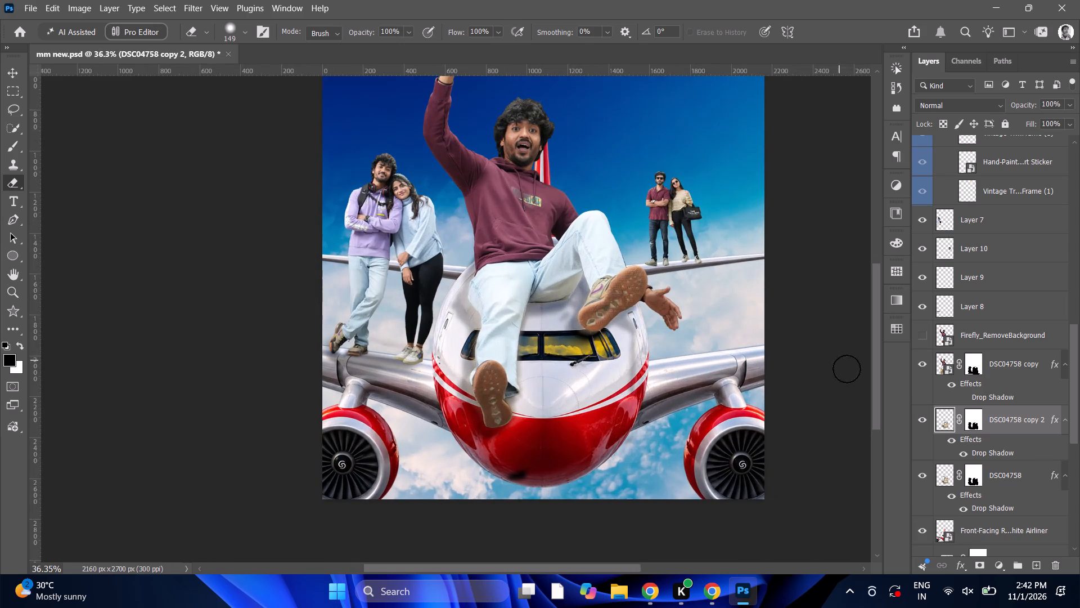
left_click(925, 422)
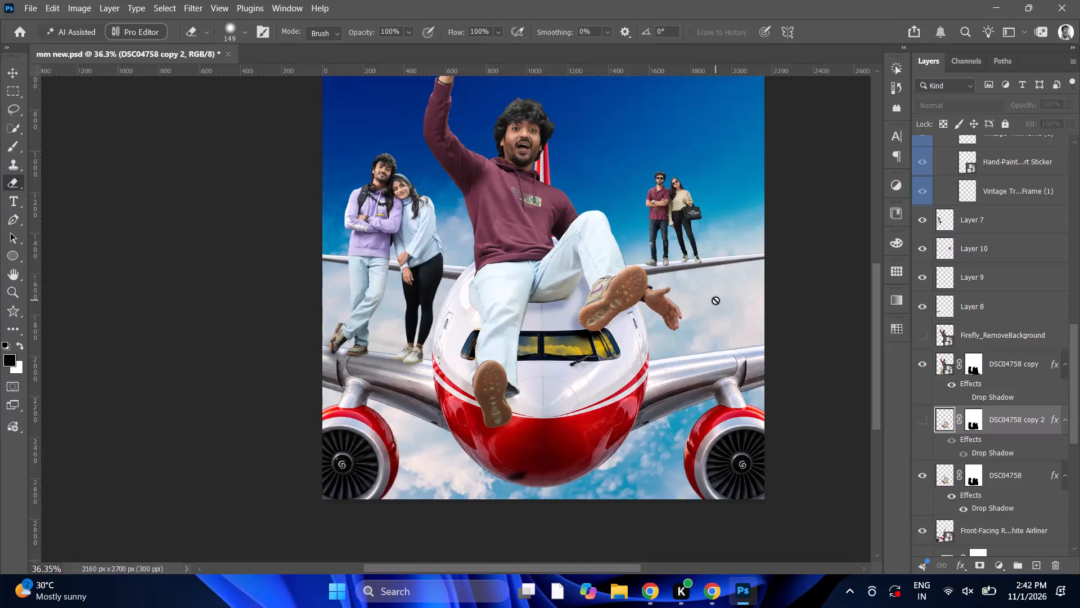